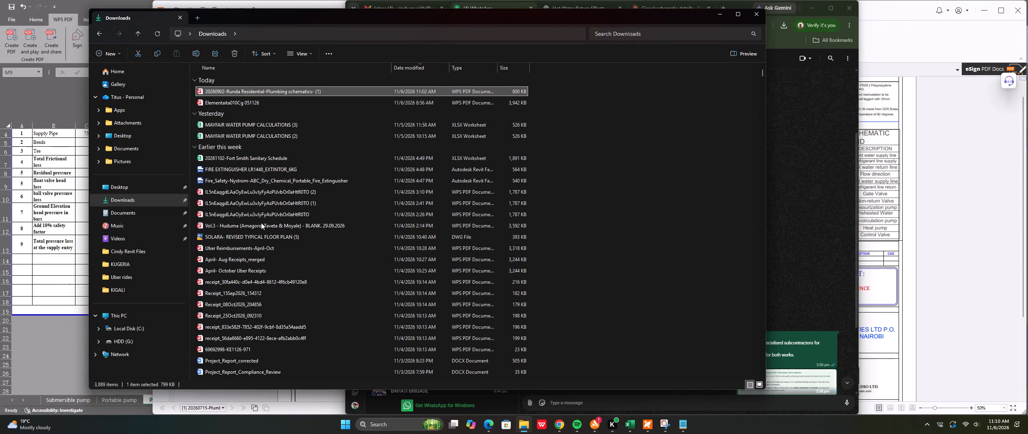
Open the 20261028-Fort Smith Sanitary Schedule-UPDATED workbook from the Downloads folder in Excel.
scroll(261, 223, down, 5)
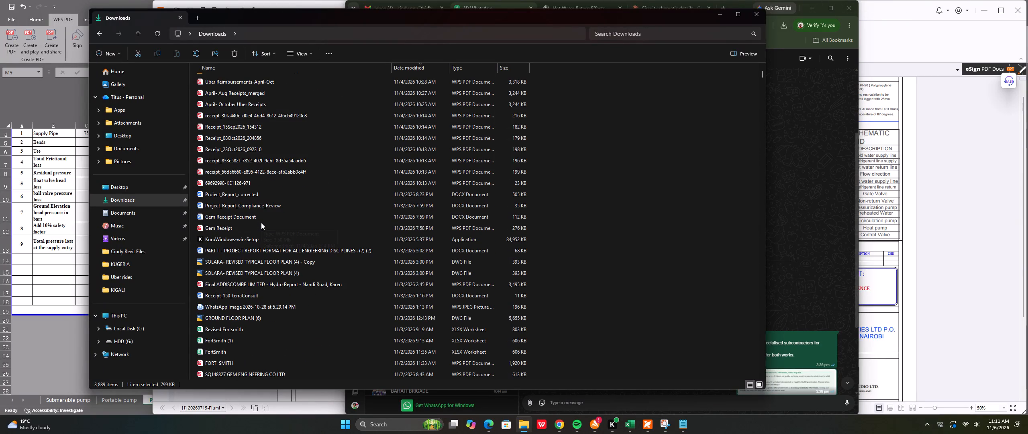
scroll(261, 223, down, 2)
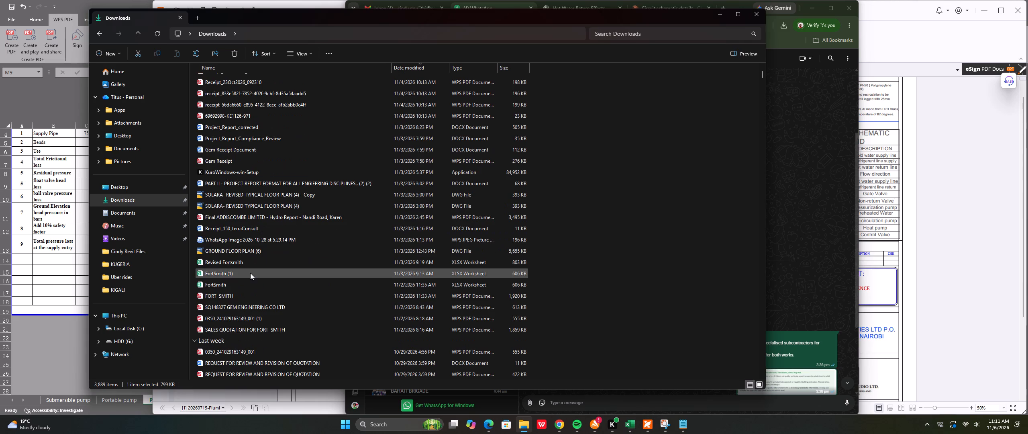
scroll(253, 267, down, 5)
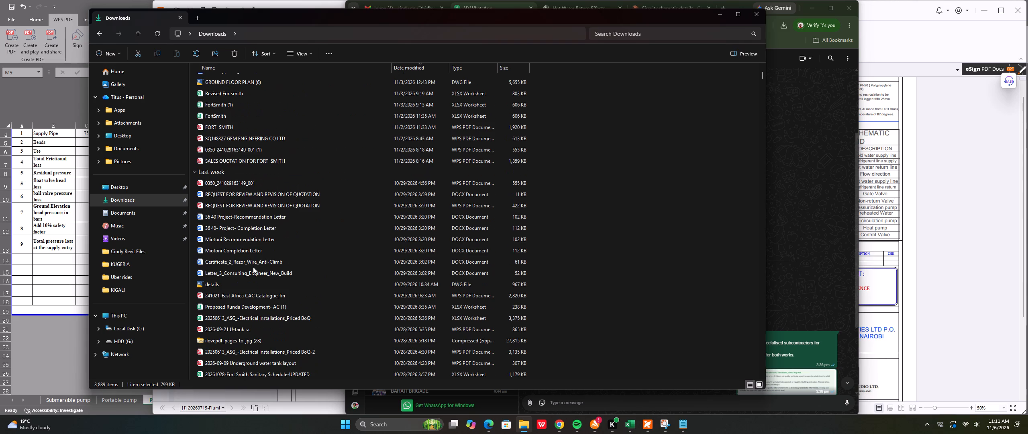
scroll(253, 267, down, 1)
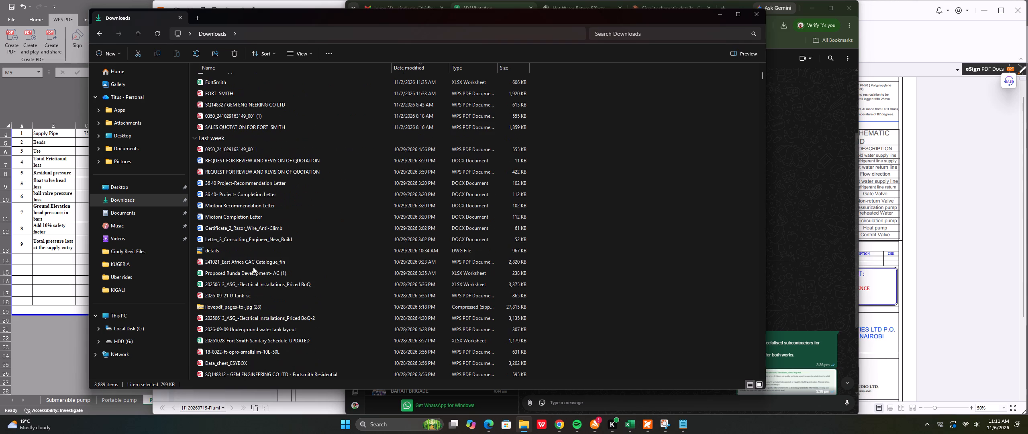
click(273, 338)
right_click(273, 338)
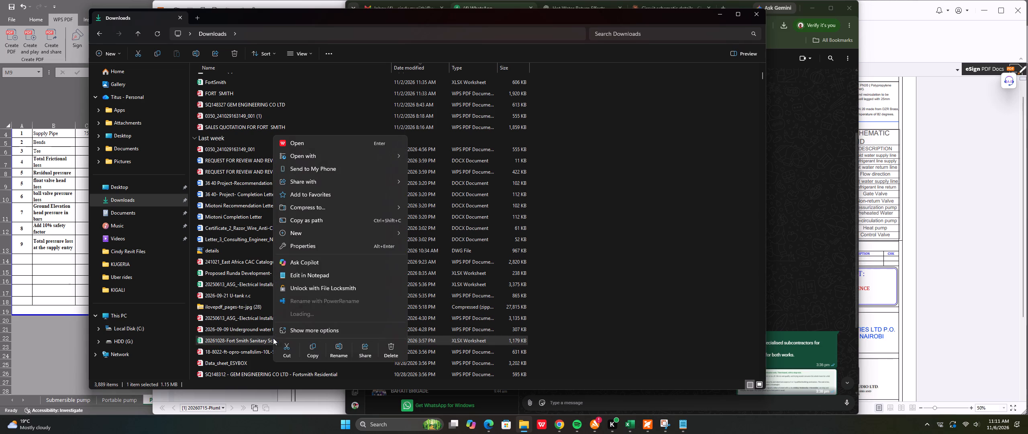
click(432, 158)
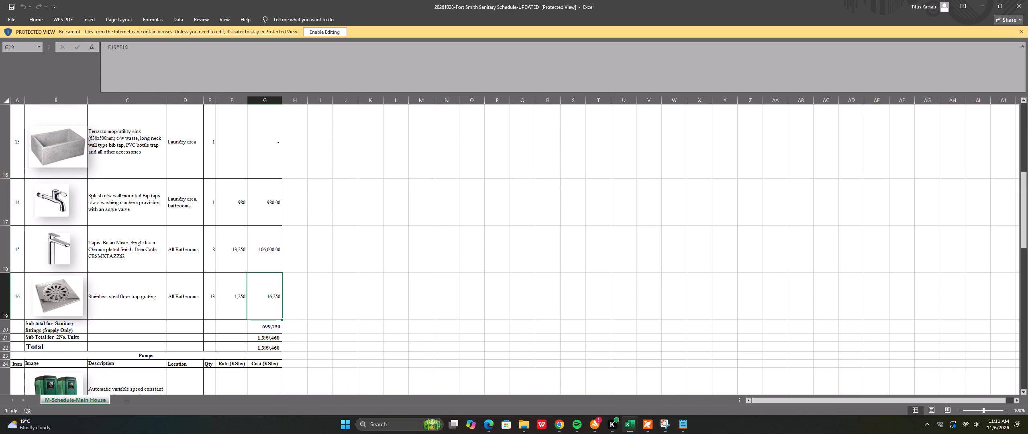
Look through the M-Schedule Main House sheet, examining the sanitaryware items, quantities, rates, costs and the pumps section below.
scroll(262, 194, down, 6)
scroll(262, 194, up, 1)
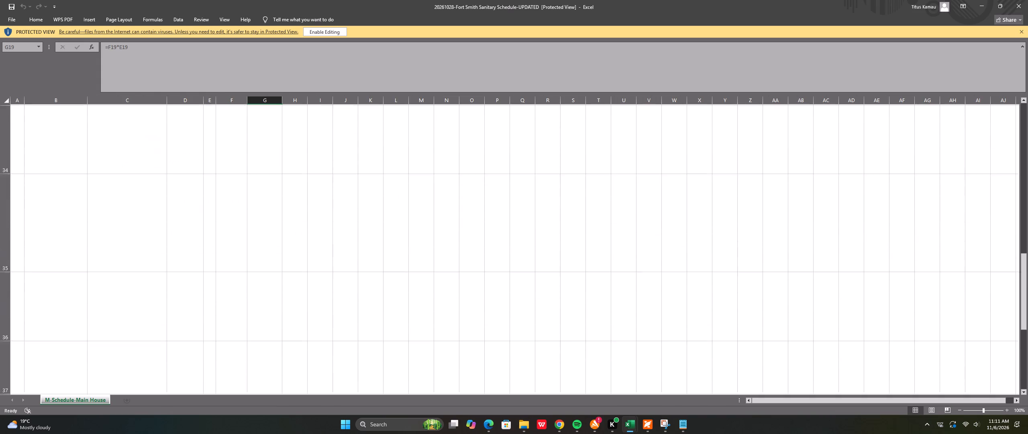
scroll(262, 194, up, 2)
scroll(262, 194, down, 1)
scroll(262, 194, up, 5)
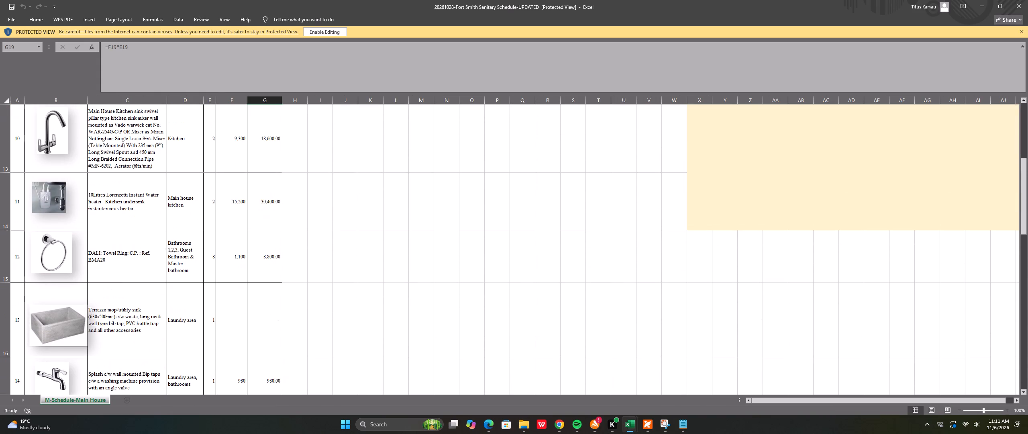
scroll(262, 194, up, 4)
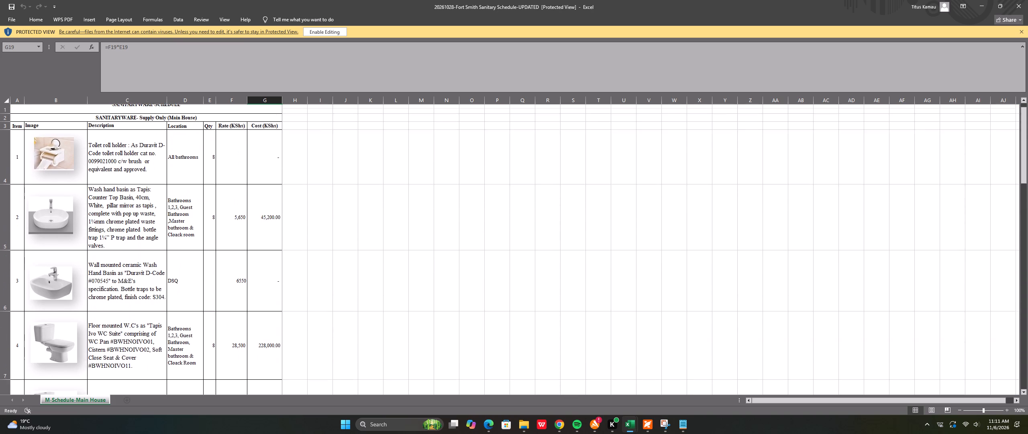
scroll(262, 194, up, 3)
scroll(262, 194, down, 3)
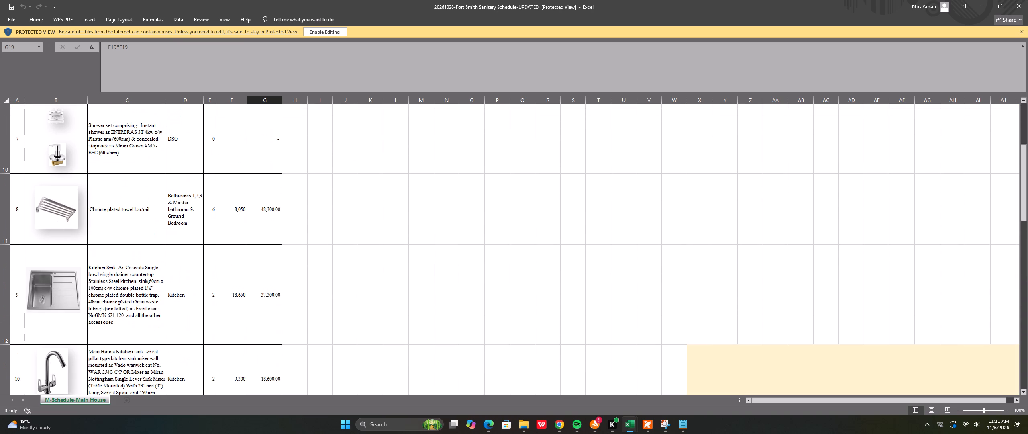
scroll(262, 194, down, 2)
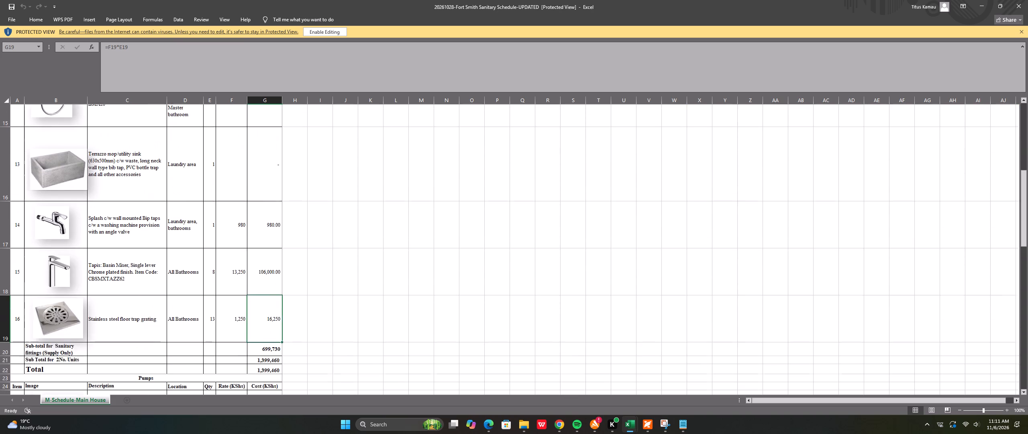
scroll(263, 194, up, 4)
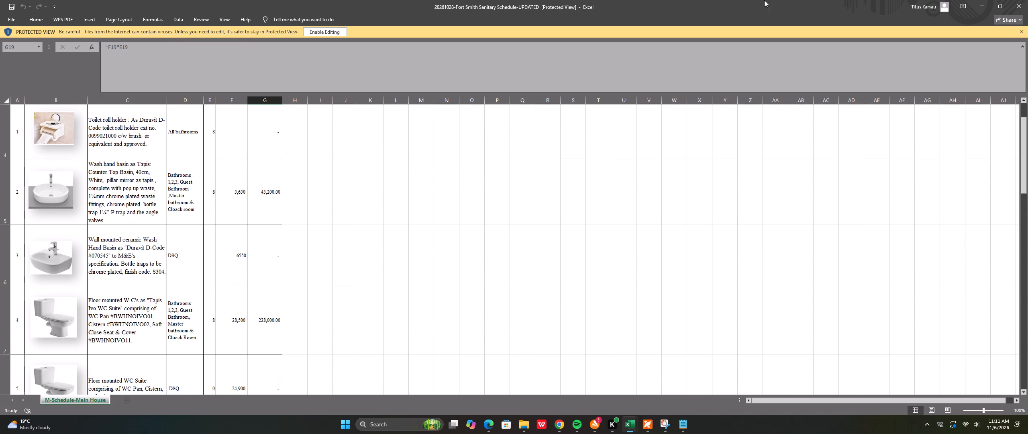
Take the sanitary schedule workbook out of Protected View so it can be edited.
click(325, 31)
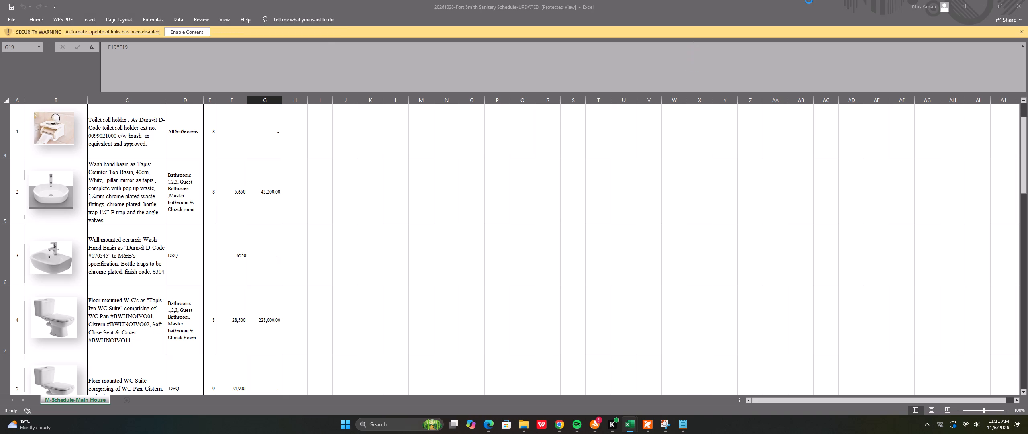
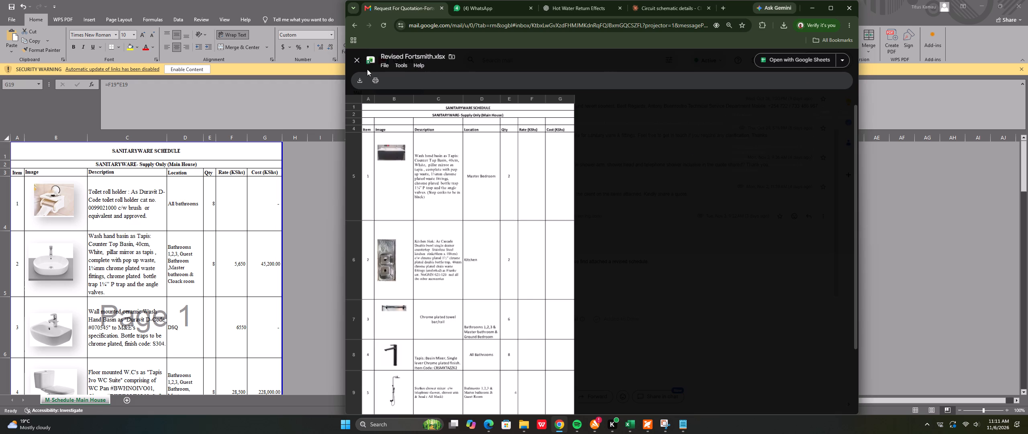
Download the Revised Fortsmith.xlsx email attachment and go to the Downloads folder in File Explorer.
click(359, 79)
click(523, 425)
click(152, 195)
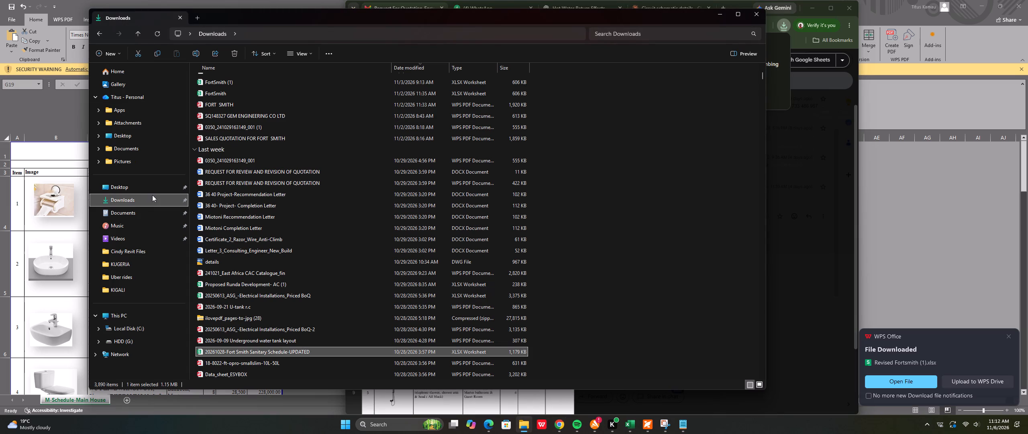
Open the Revised Fortsmith (1) workbook from the Downloads folder in Excel.
scroll(240, 114, up, 4)
click(249, 94)
right_click(249, 94)
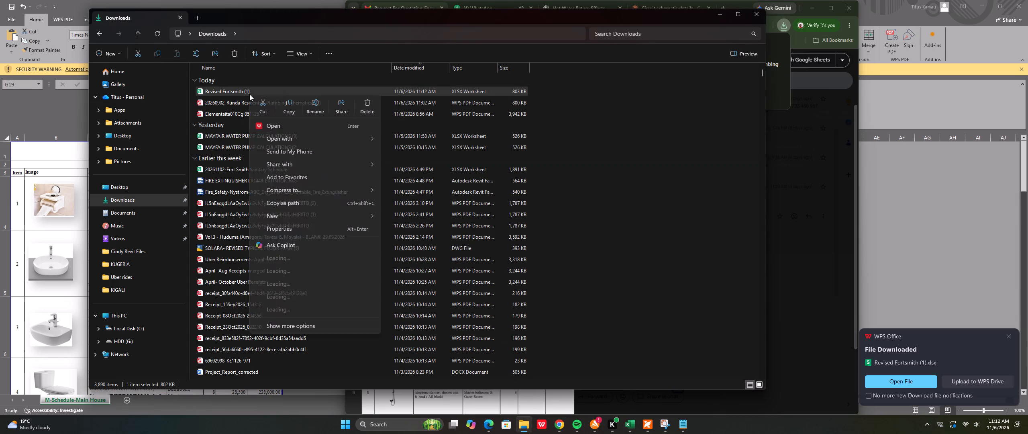
click(396, 138)
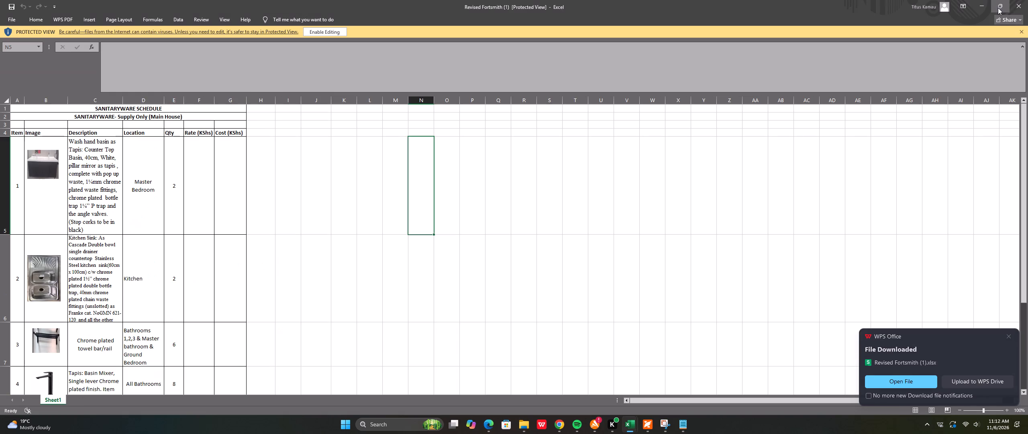
Arrange the Revised Fortsmith (1) and 20261028-Fort Smith Sanitary Schedule-UPDATED workbooks side by side in reduced windows for comparison.
click(999, 8)
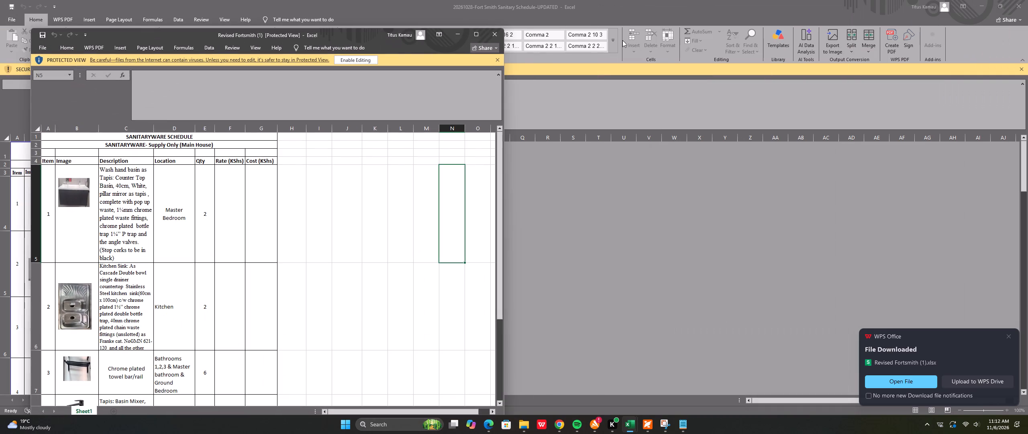
click(858, 98)
click(993, 6)
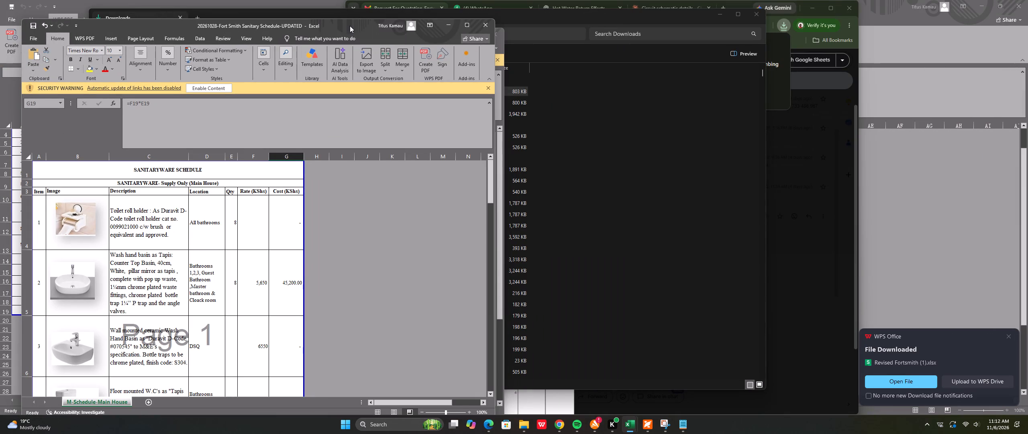
drag(350, 26, 846, 30)
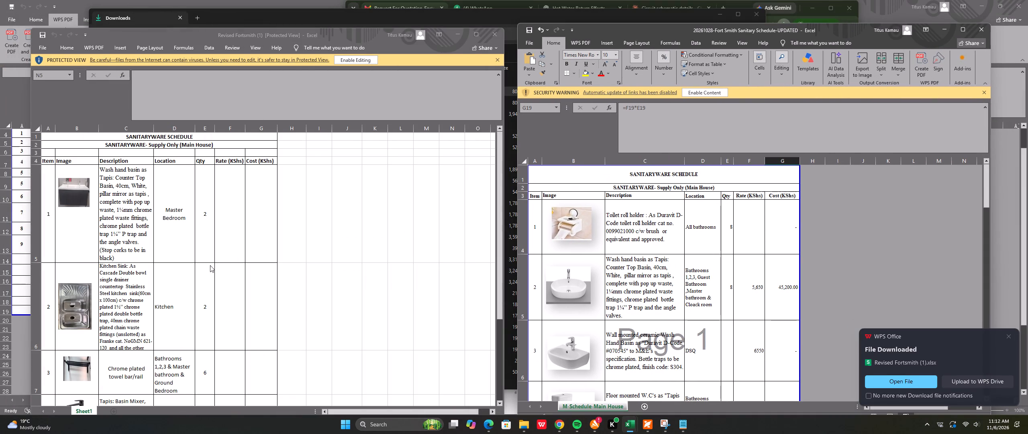
click(233, 232)
scroll(538, 217, down, 1)
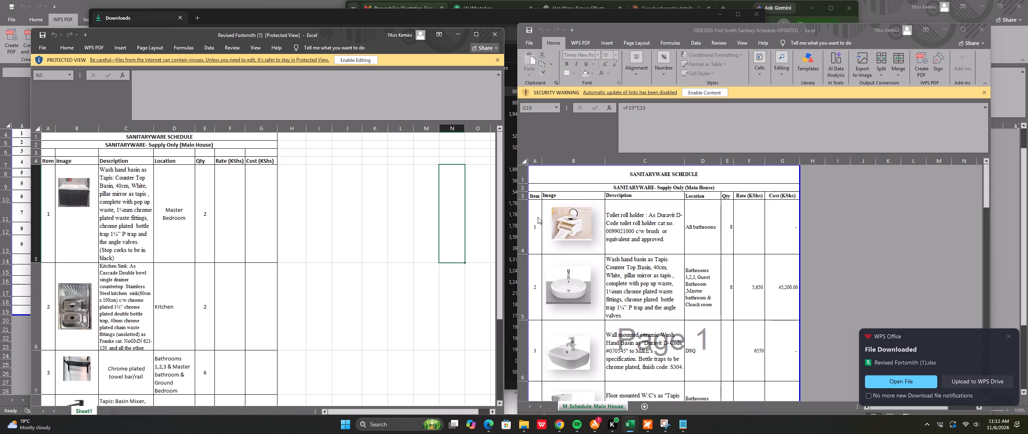
scroll(538, 217, down, 1)
drag(642, 32, 643, 16)
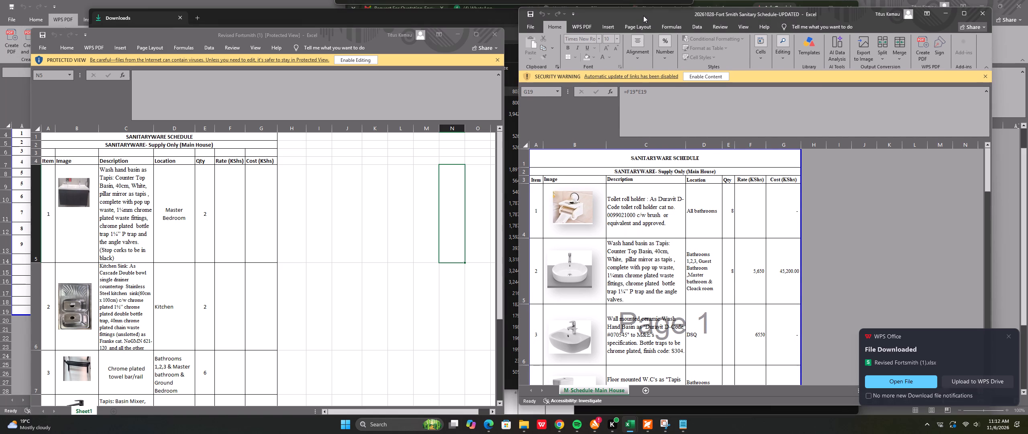
drag(643, 16, 643, 8)
drag(357, 37, 357, 8)
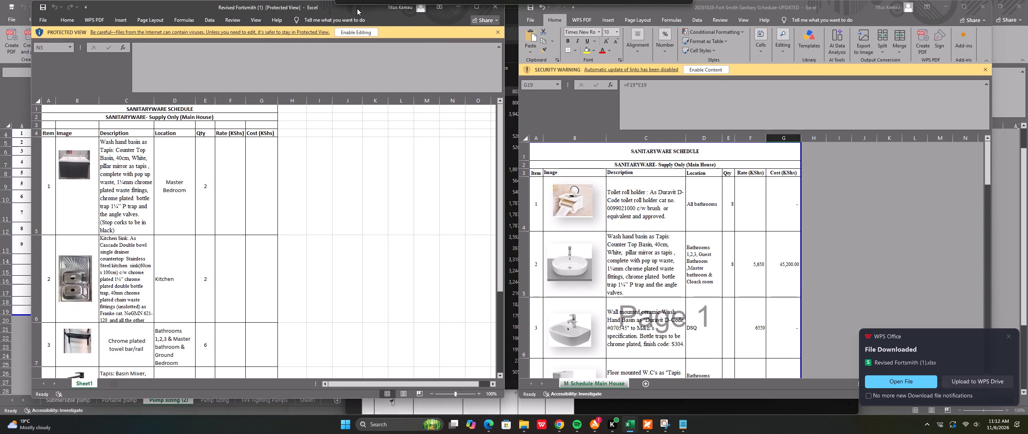
Insert a blank row above item 3, the wall mounted ceramic wash hand basin, in the updated schedule.
click(844, 162)
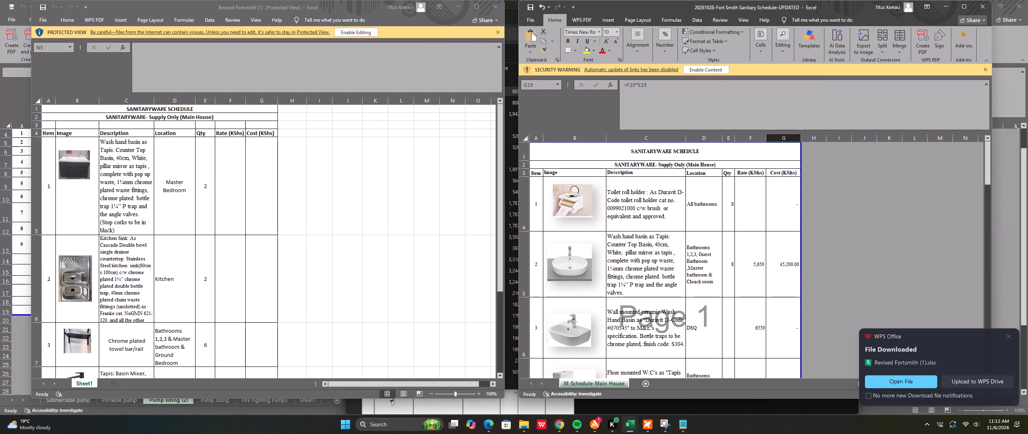
scroll(890, 201, down, 1)
scroll(887, 201, up, 2)
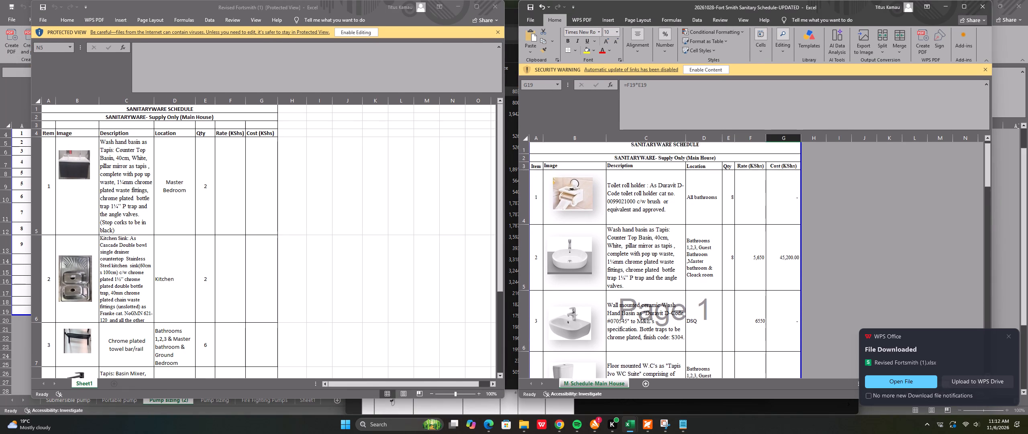
scroll(575, 212, down, 2)
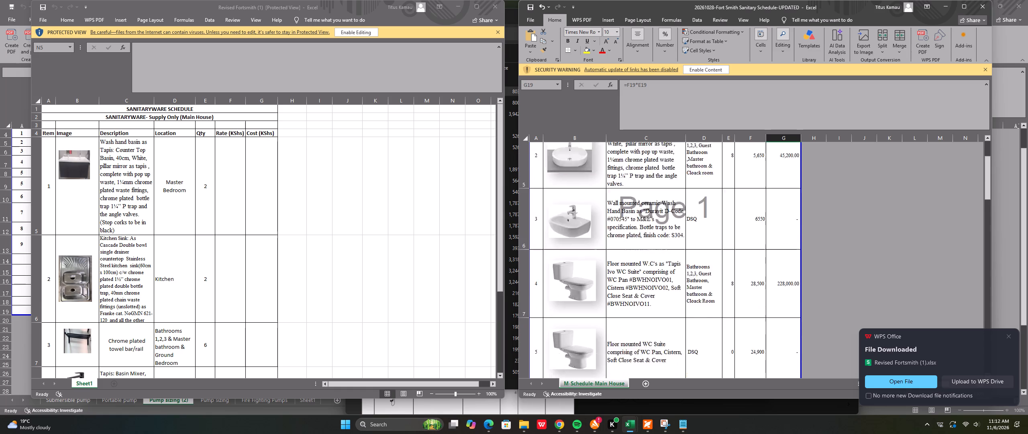
scroll(577, 211, up, 1)
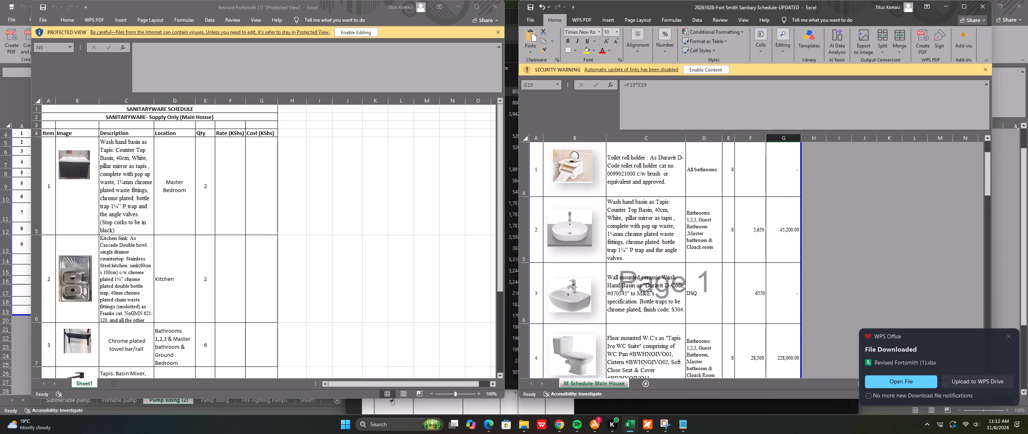
right_click(523, 288)
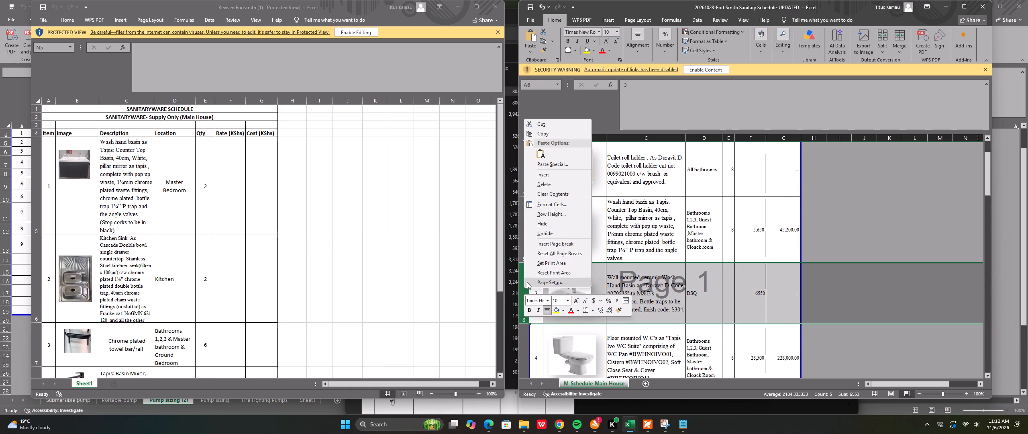
click(550, 176)
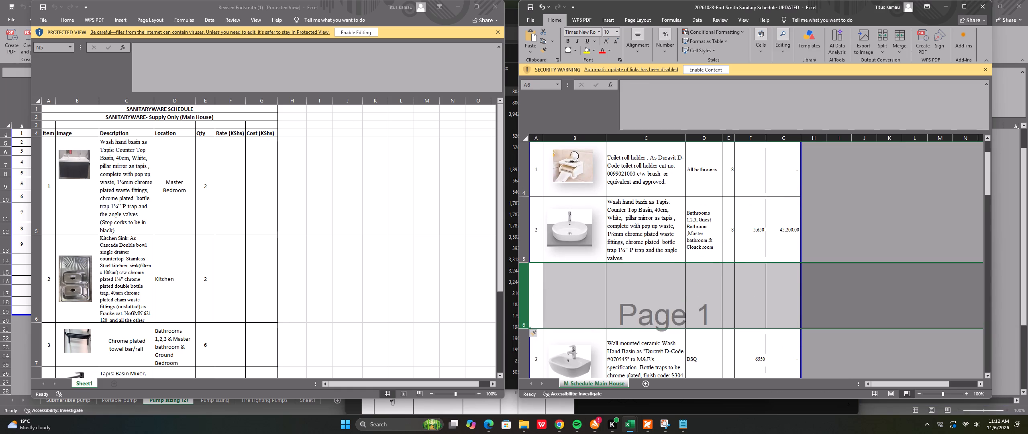
Copy the description, location and quantity of item 2, the counter top wash hand basin, into the blank row below it.
click(865, 225)
click(654, 230)
drag(648, 233, 676, 233)
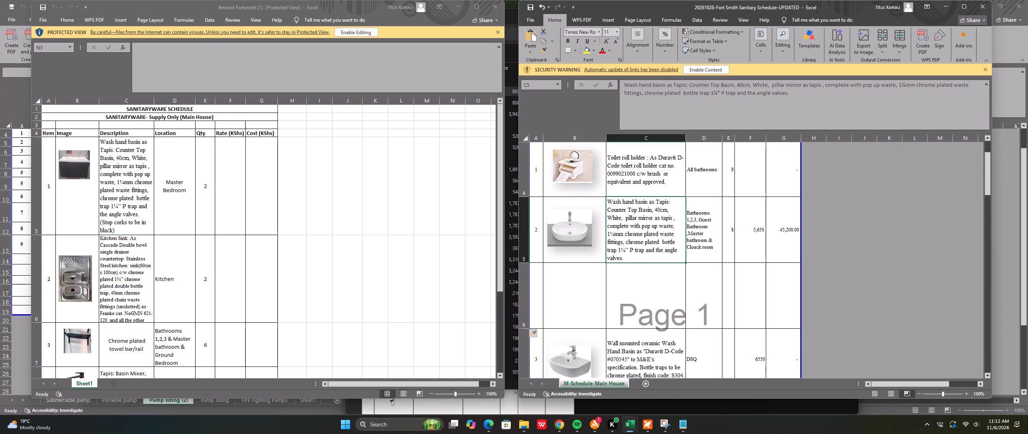
drag(676, 233, 728, 242)
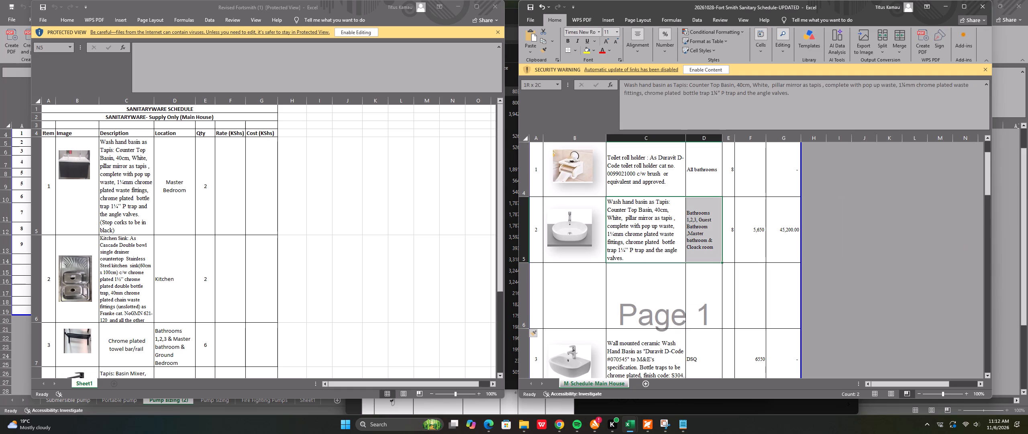
drag(728, 242, 725, 242)
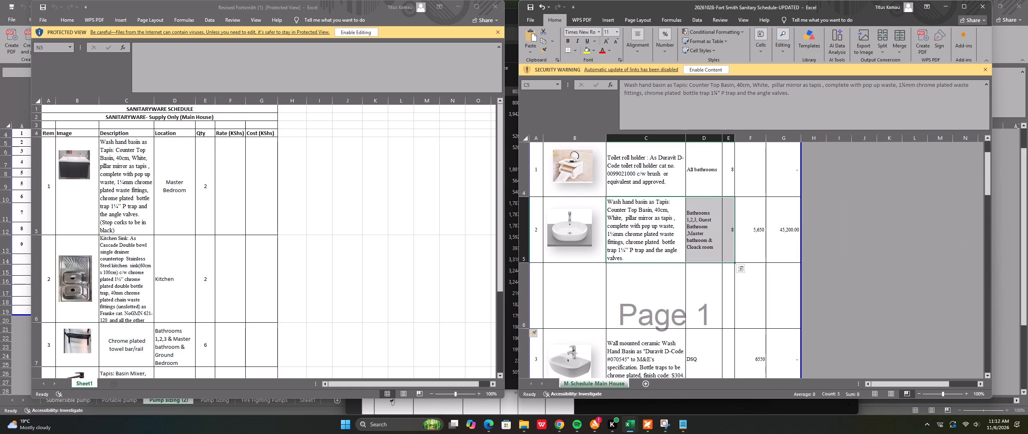
right_click(649, 231)
click(672, 258)
click(647, 287)
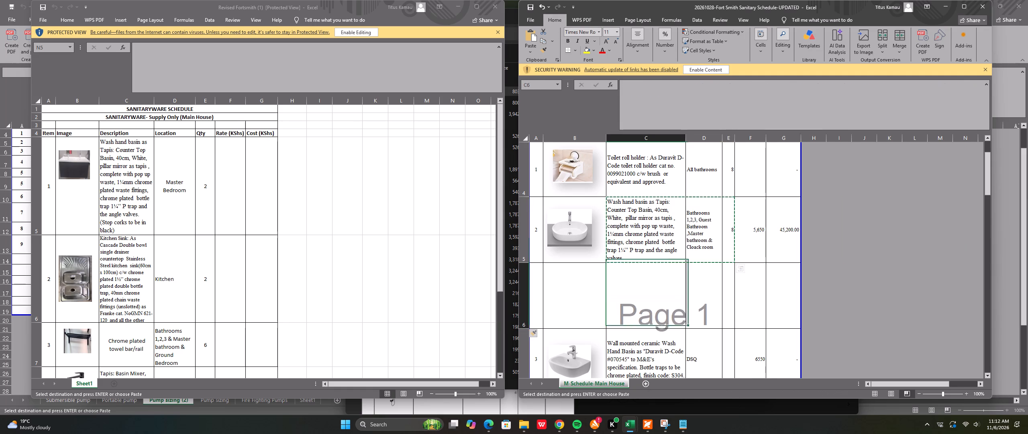
right_click(647, 287)
click(667, 165)
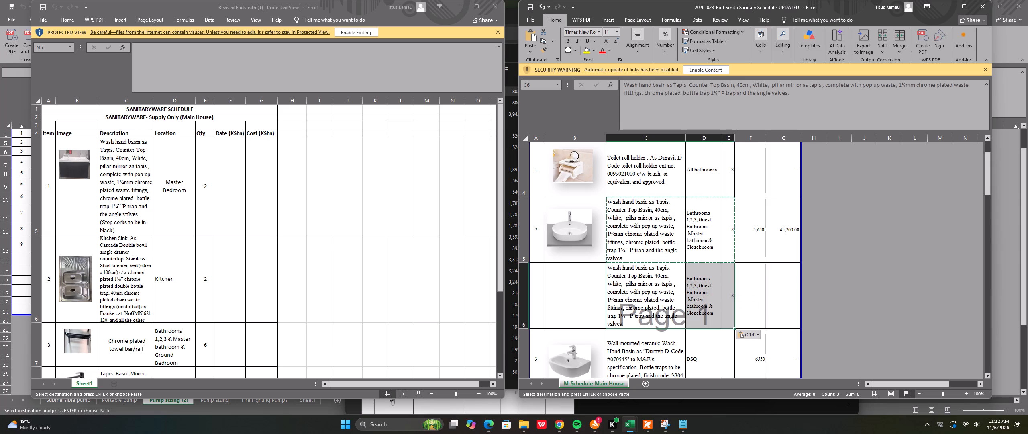
double_click(840, 273)
Set the copied wash hand basin row's quantity to 2 and the original item 2 quantity to 6.
click(733, 302)
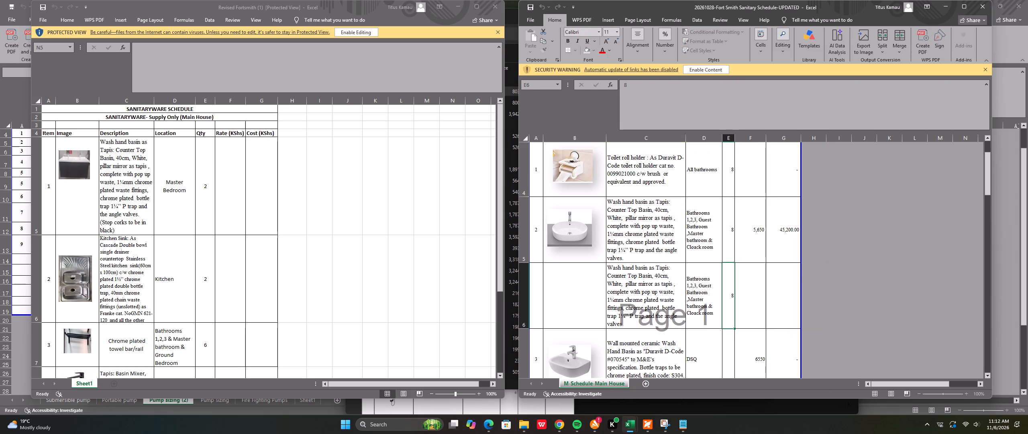
key(6)
click(732, 242)
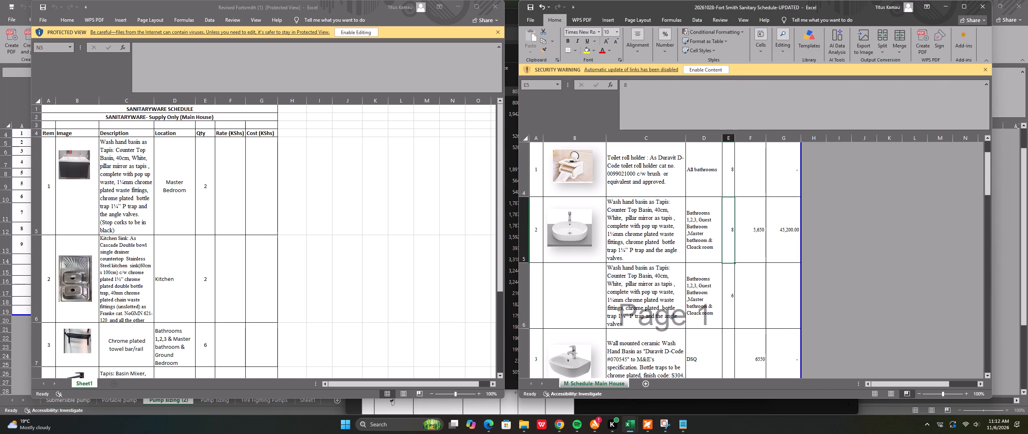
click(734, 294)
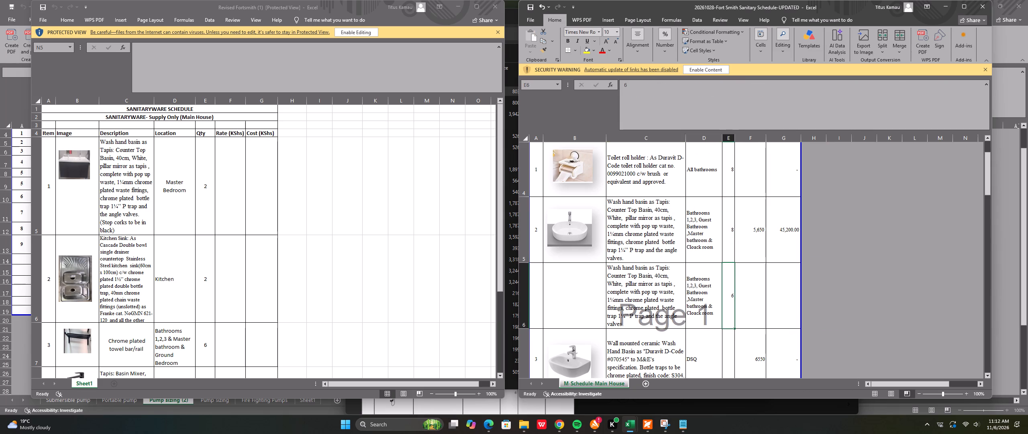
key(2)
click(734, 247)
key(6)
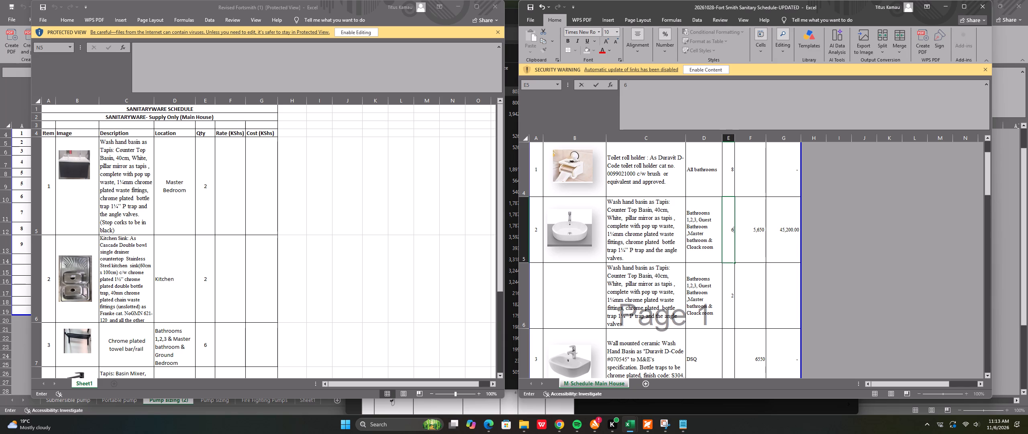
Trim the location of the copied wash hand basin row to read only Master bathroom.
click(714, 312)
click(714, 312)
drag(714, 312, 692, 310)
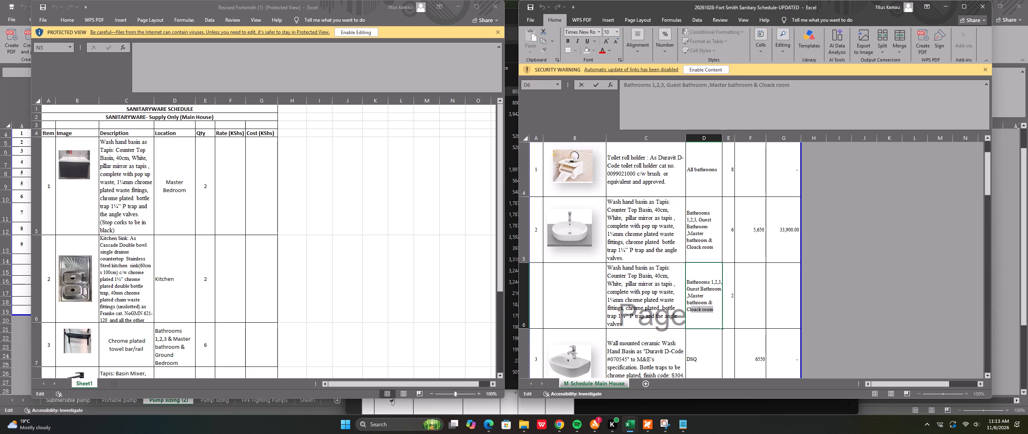
drag(692, 310, 710, 303)
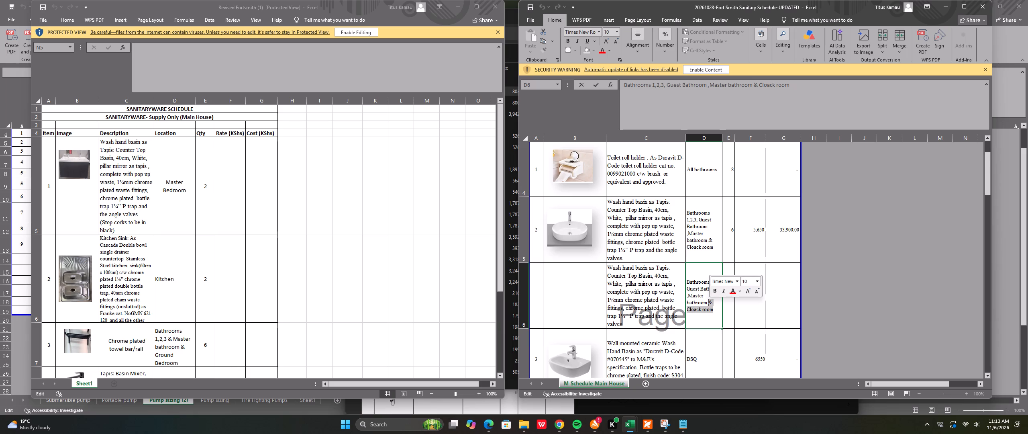
key(Delete)
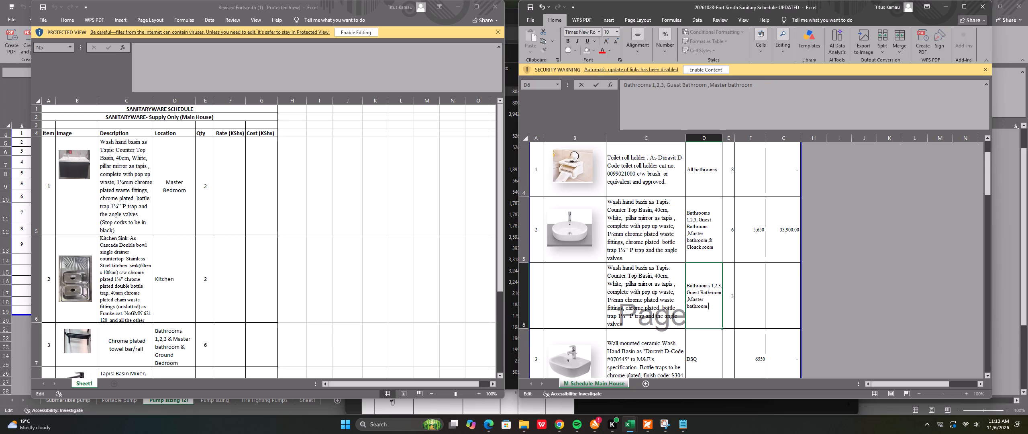
click(687, 301)
drag(687, 301, 687, 291)
drag(687, 291, 688, 284)
key(Delete)
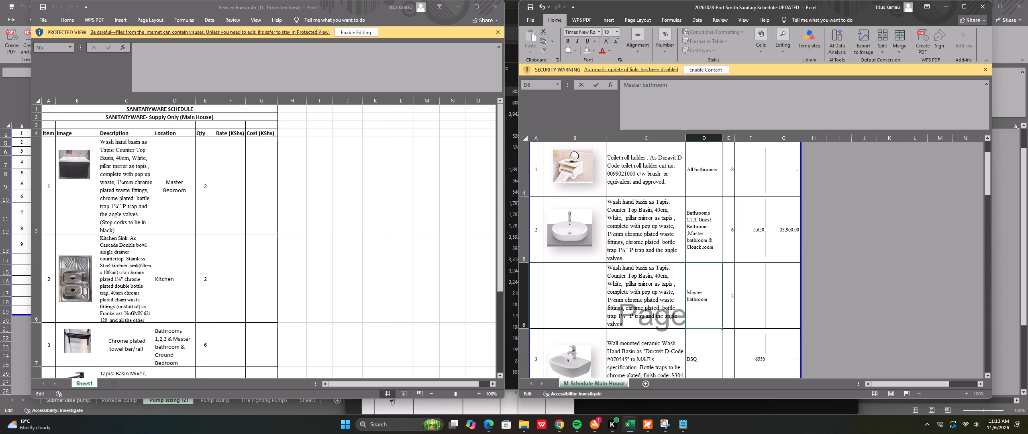
click(755, 310)
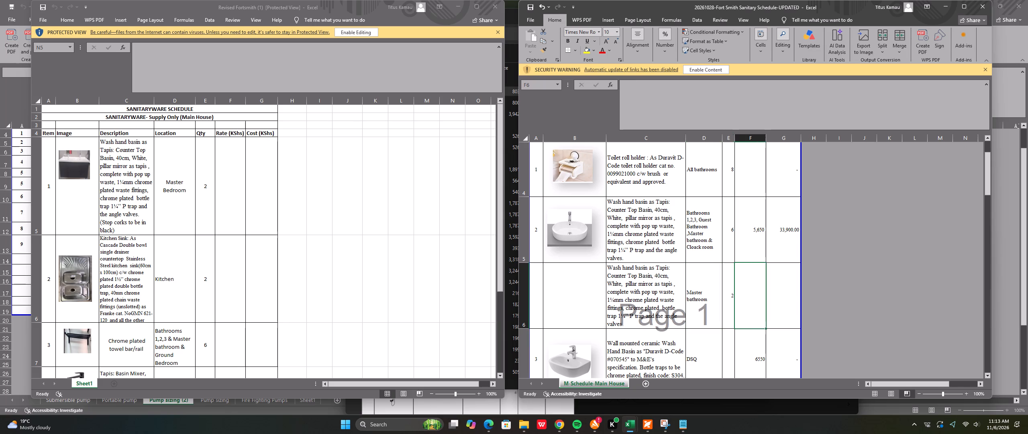
Delete the Rate (KShs) column from the updated sanitaryware schedule.
click(759, 136)
right_click(759, 136)
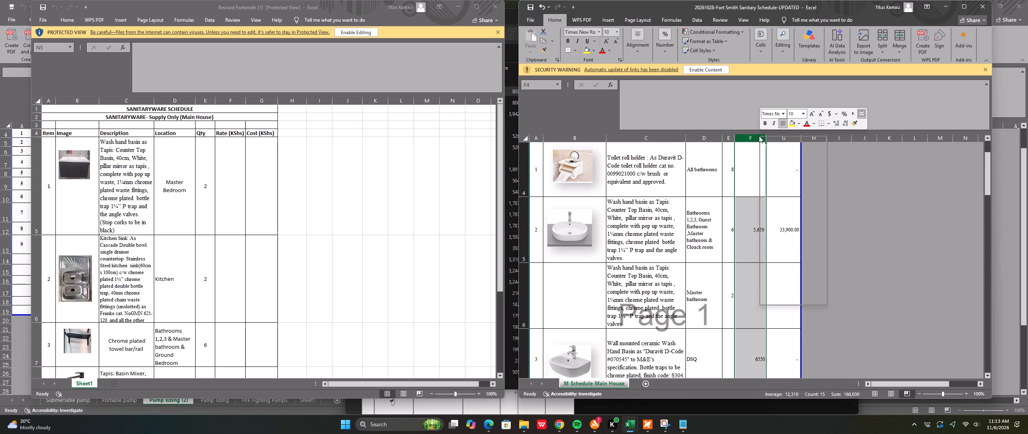
click(780, 201)
click(838, 199)
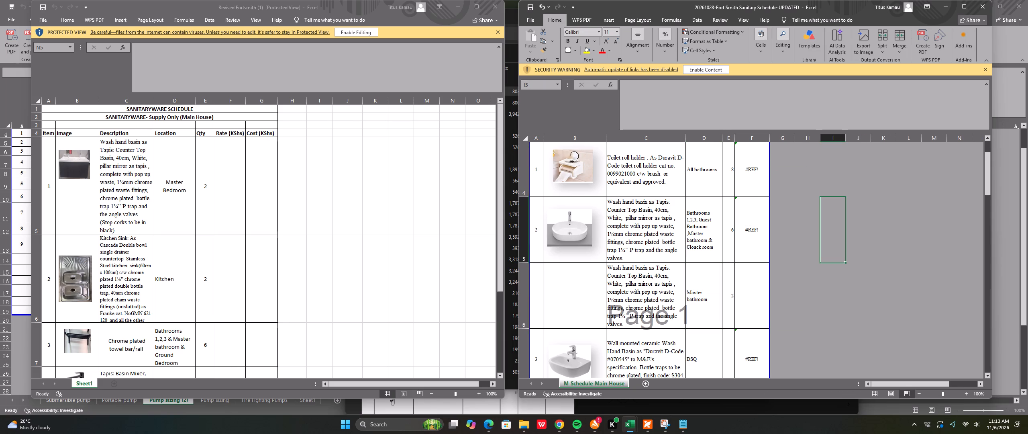
Delete the Cost (KShs) column from the updated sanitaryware schedule.
scroll(755, 178, up, 1)
scroll(755, 178, down, 1)
scroll(755, 178, up, 4)
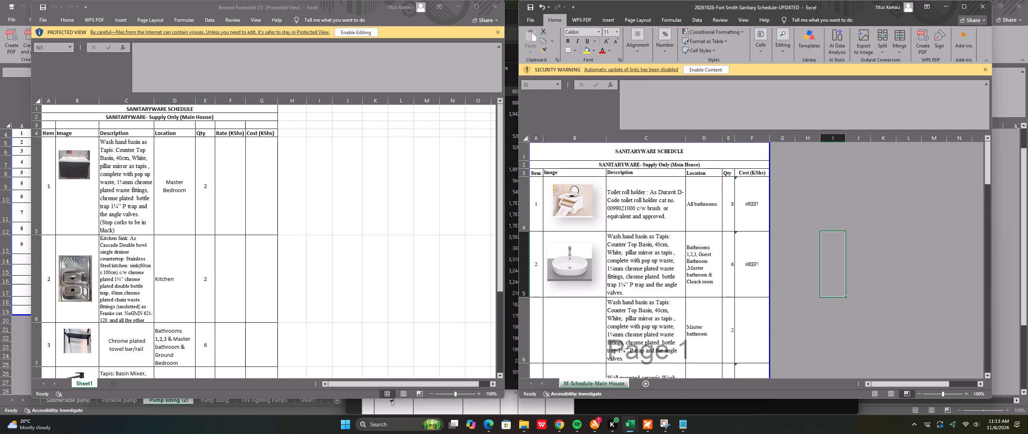
click(757, 211)
click(761, 139)
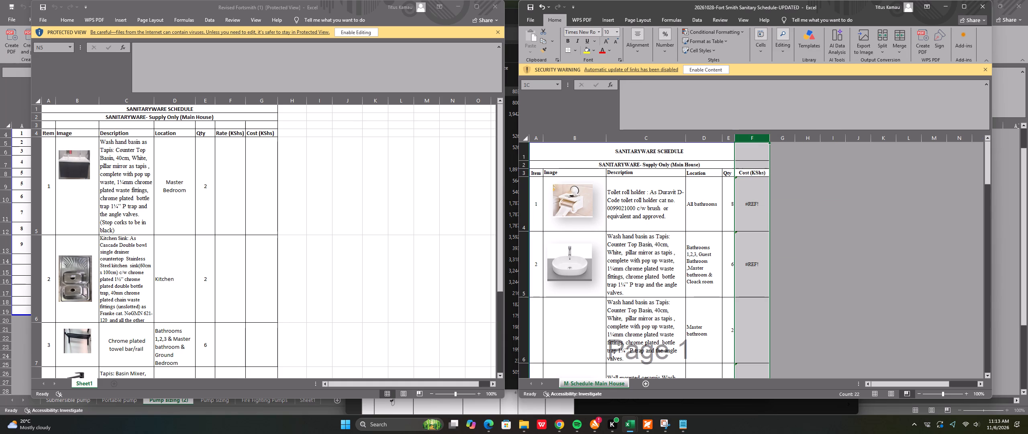
right_click(761, 139)
click(781, 203)
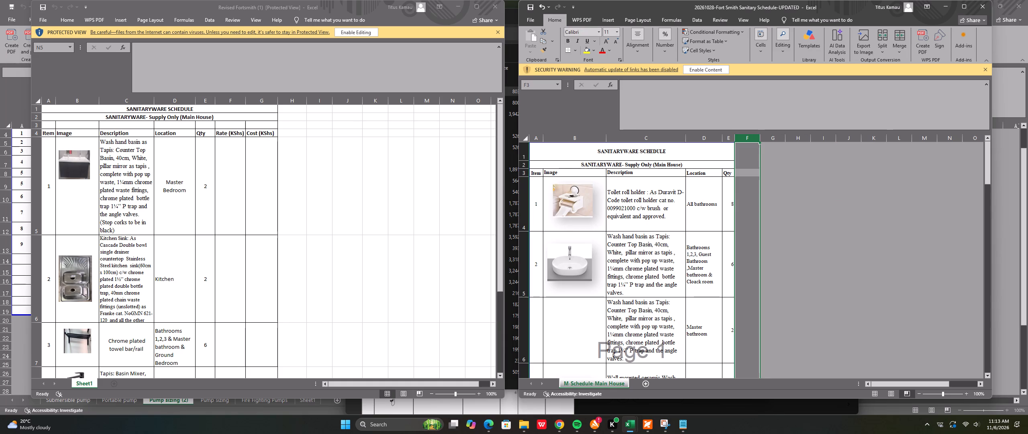
click(791, 199)
drag(735, 149, 739, 149)
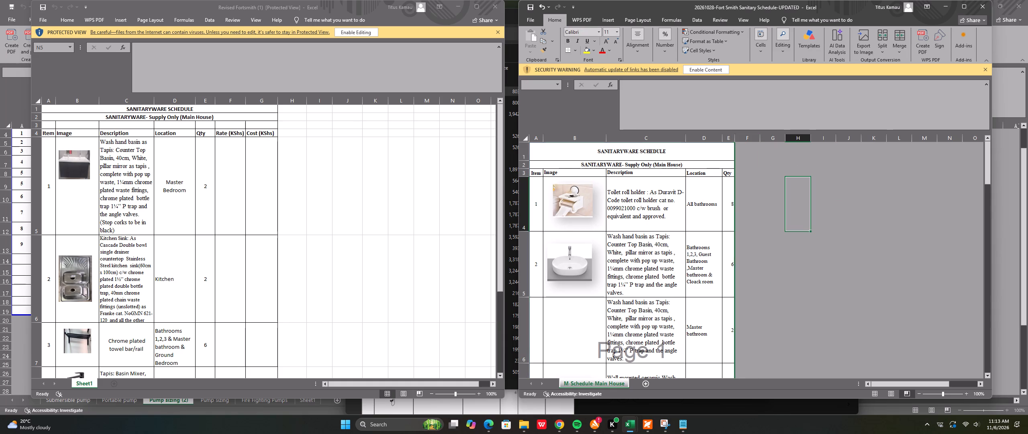
Extend the updated schedule's print area to take in columns F and G beside the Qty column.
drag(739, 149, 762, 151)
drag(762, 151, 778, 152)
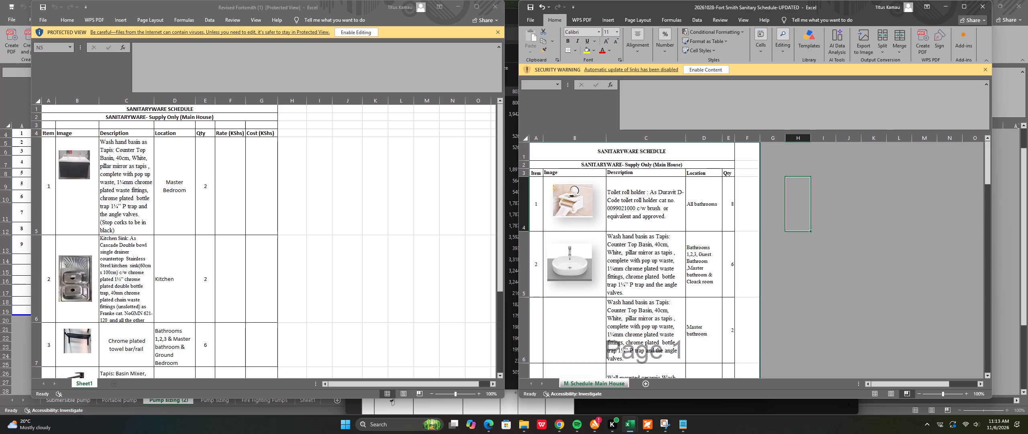
drag(778, 152, 789, 154)
Add the column headings Rate and Cost in the header row, in the two columns after Qty.
click(749, 172)
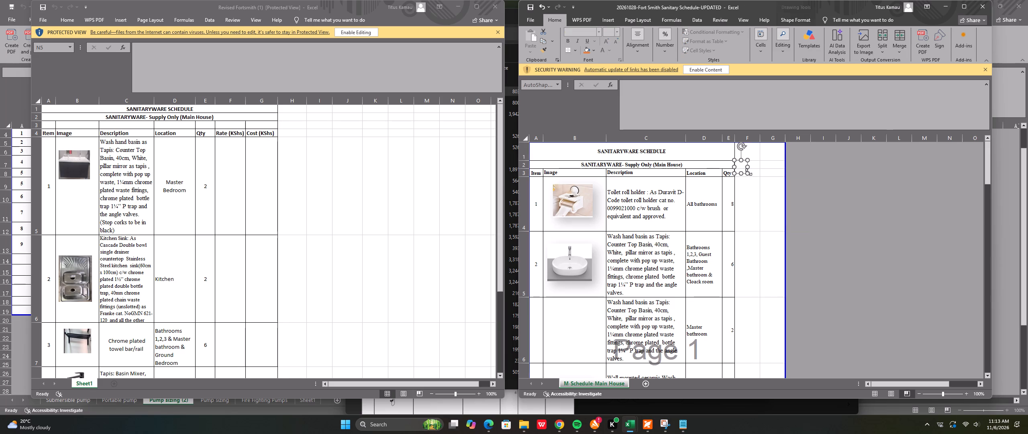
click(750, 176)
click(755, 173)
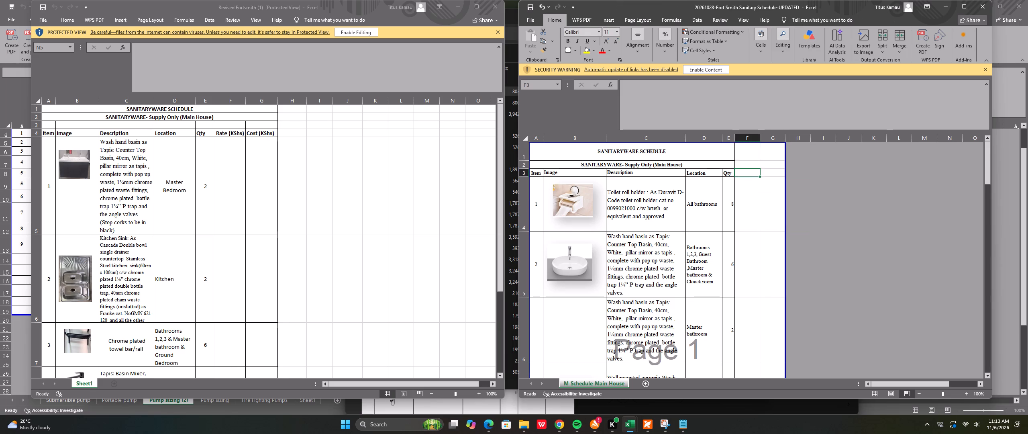
text(Rate)
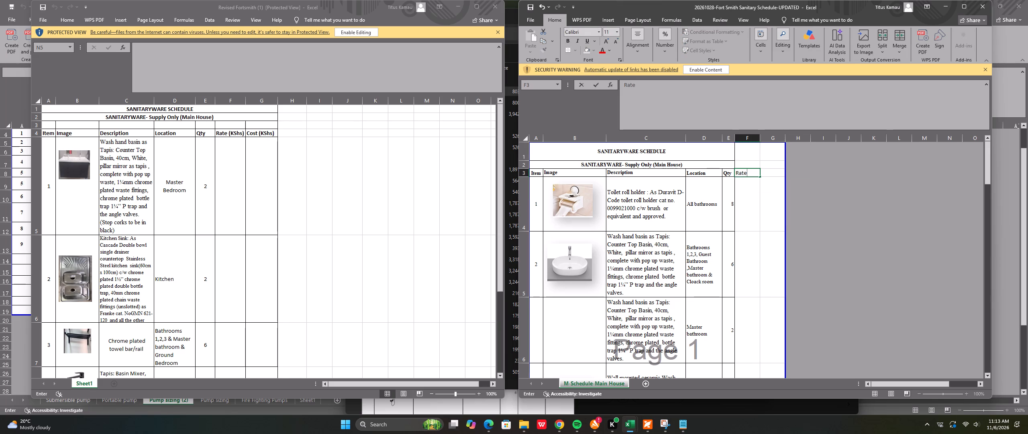
click(767, 172)
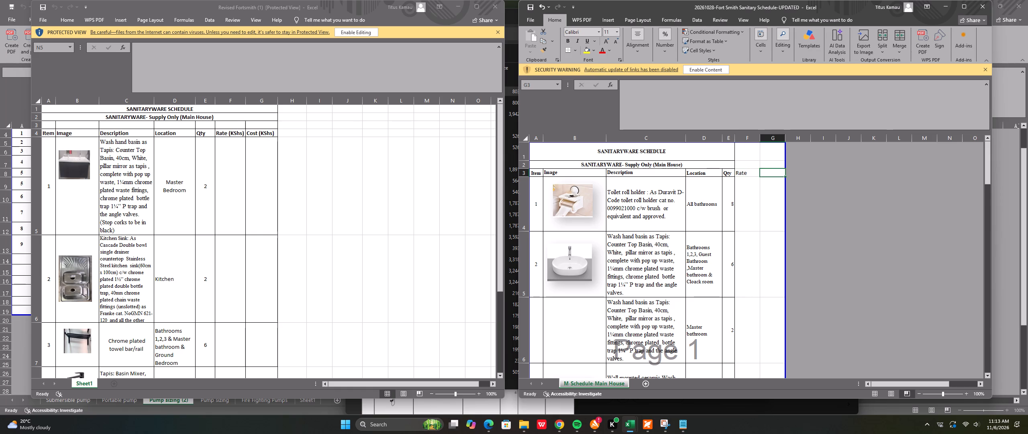
text(Cost)
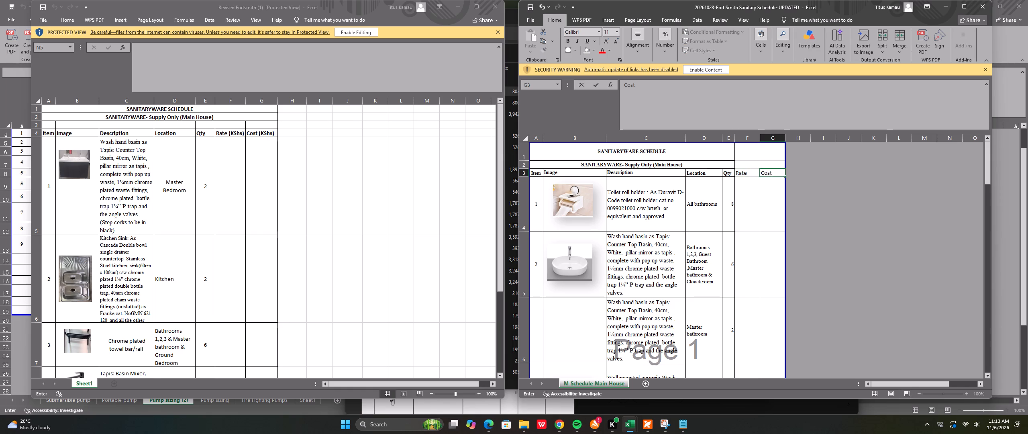
click(836, 232)
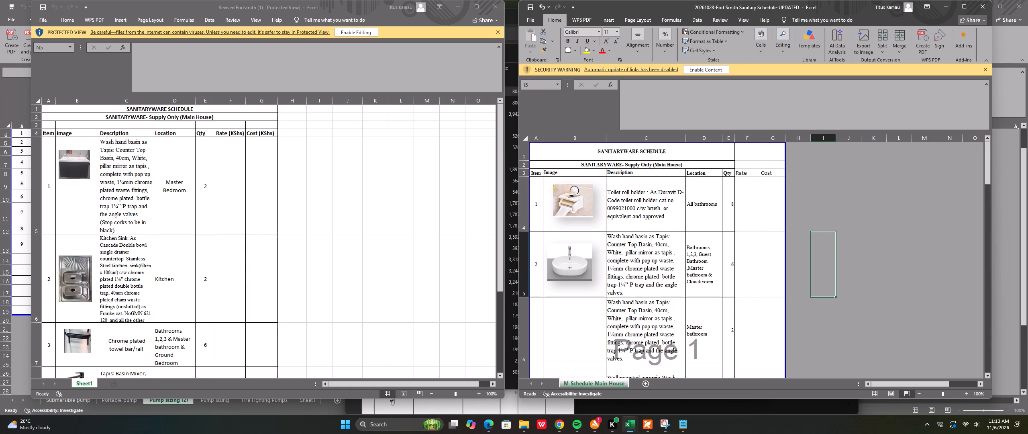
Make the Rate and Cost column headings bold.
click(747, 176)
click(749, 173)
click(754, 173)
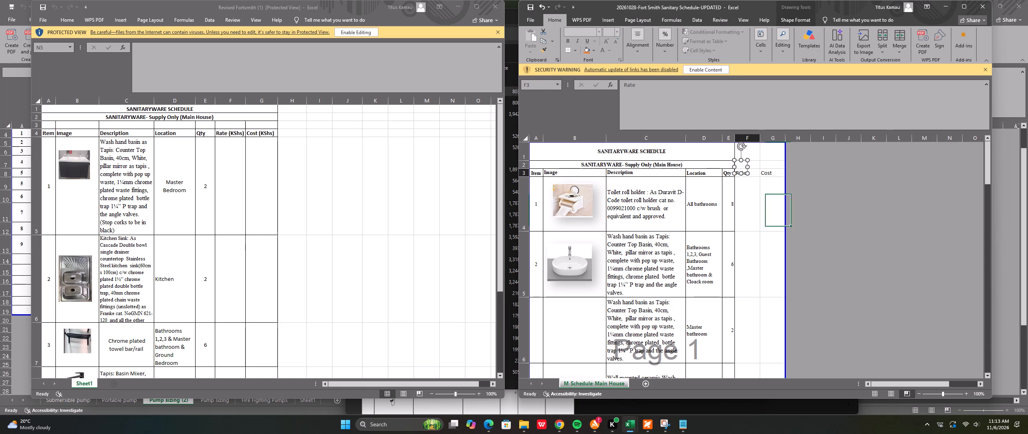
drag(754, 173, 771, 173)
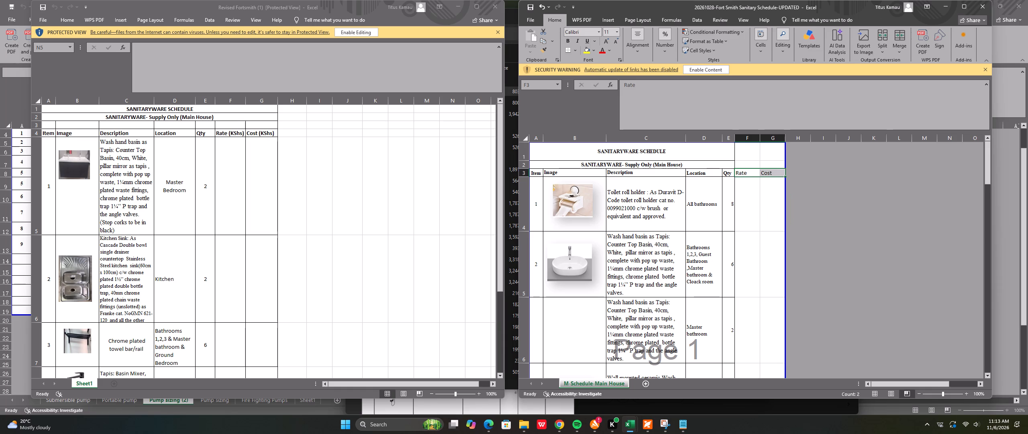
key(ctrl+v)
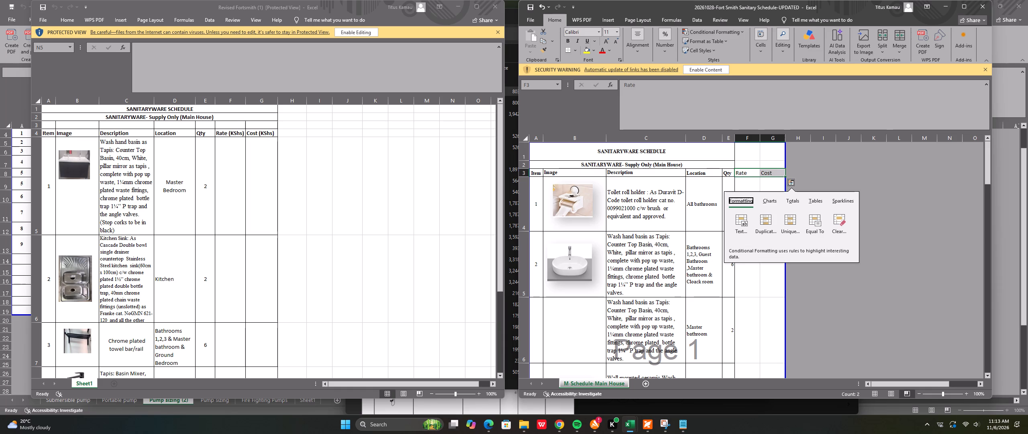
click(832, 165)
click(750, 171)
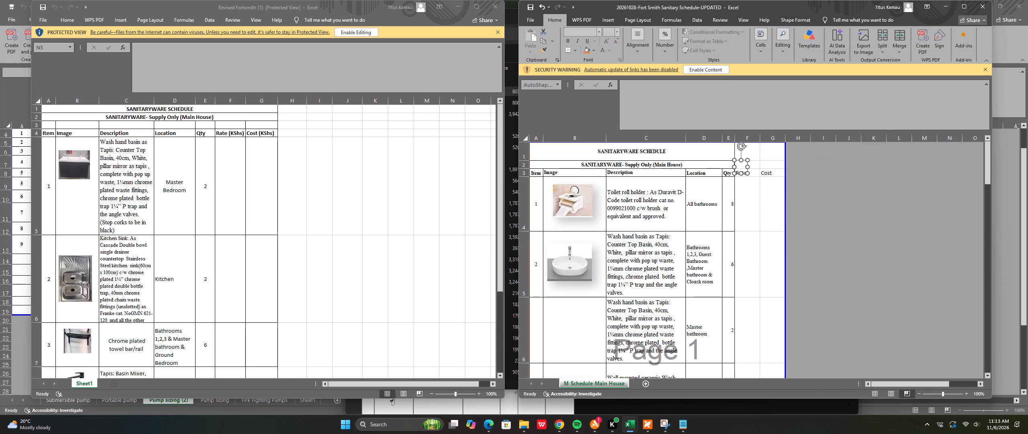
click(754, 172)
drag(757, 172, 768, 172)
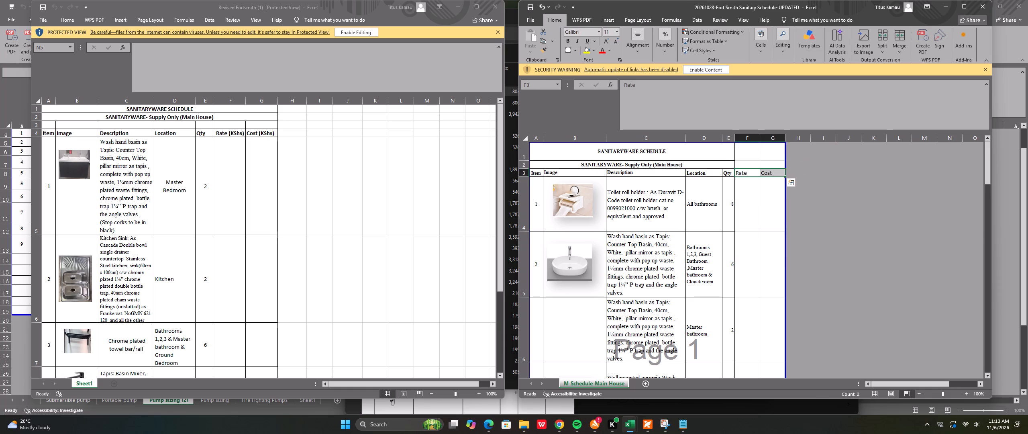
key(ctrl+b)
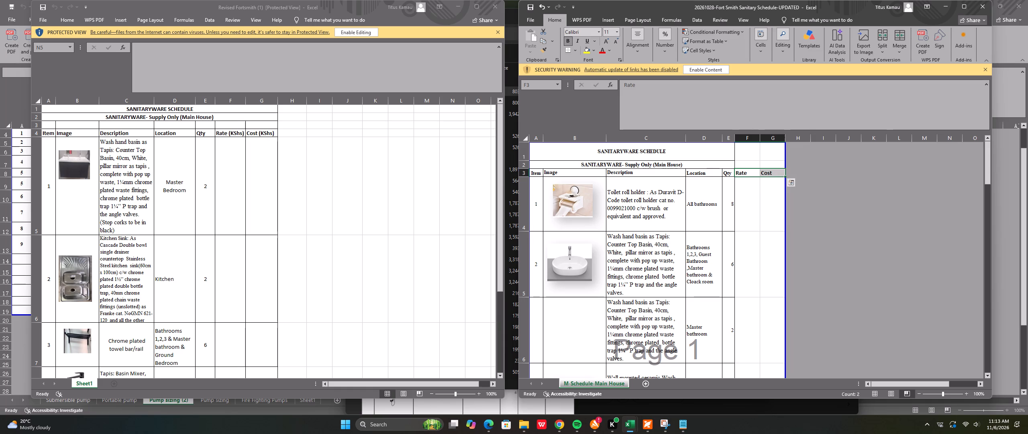
click(875, 237)
Apply cell borders to the Rate and Cost columns from the header row down to the sanitary fittings Total row.
click(751, 164)
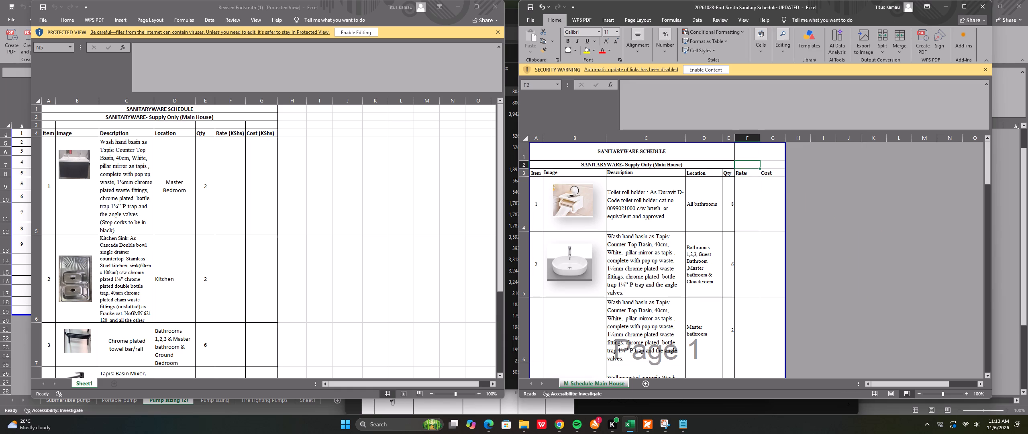
click(752, 171)
drag(754, 172, 773, 262)
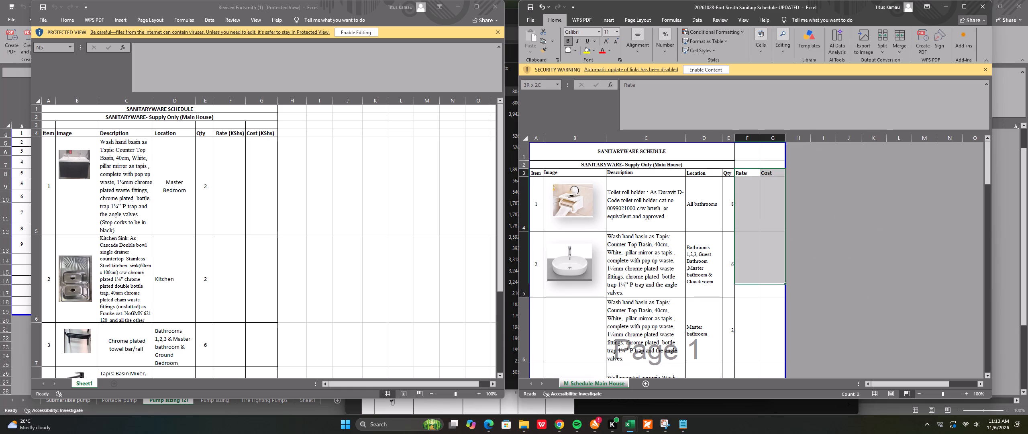
drag(773, 262, 763, 395)
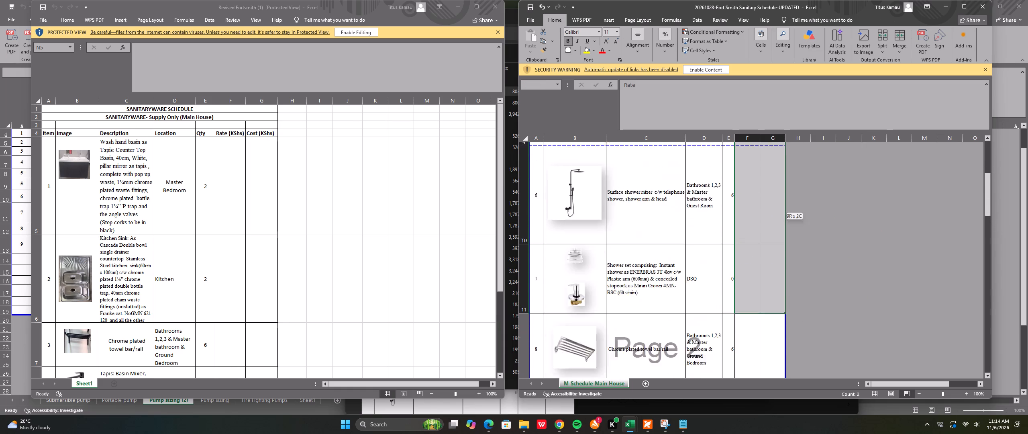
drag(763, 395, 762, 384)
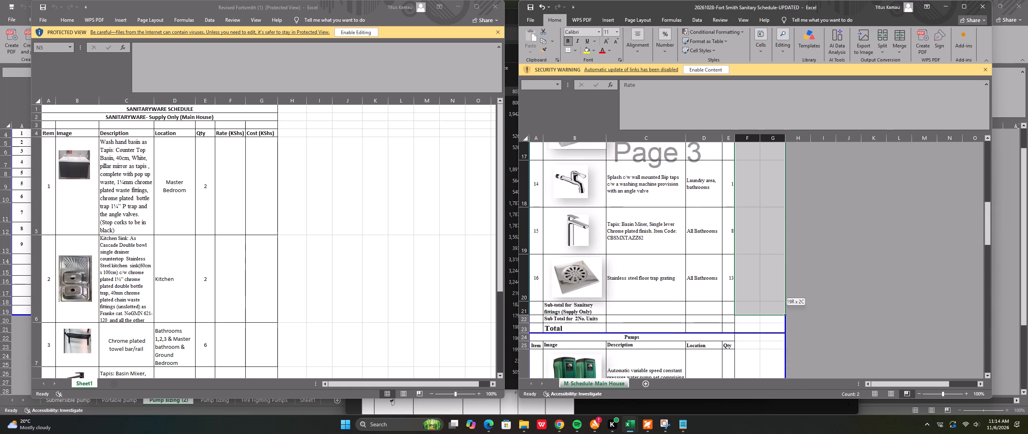
drag(762, 384, 766, 307)
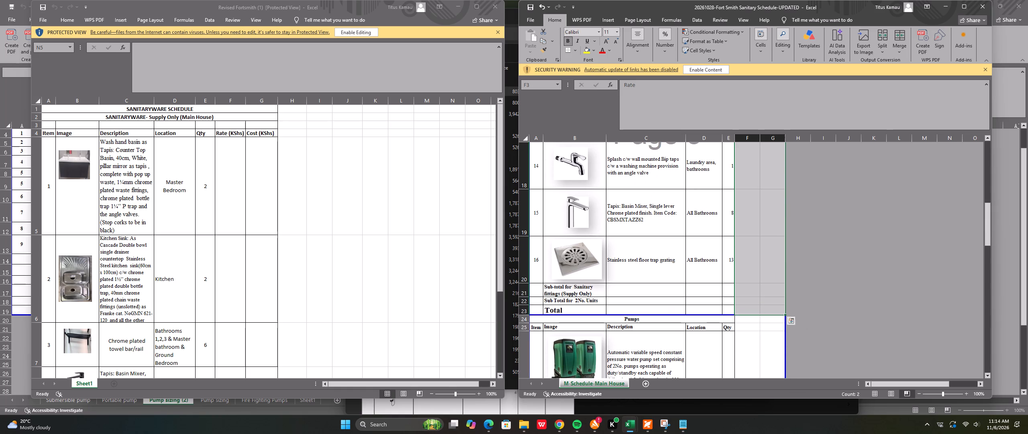
click(577, 49)
click(589, 119)
click(847, 203)
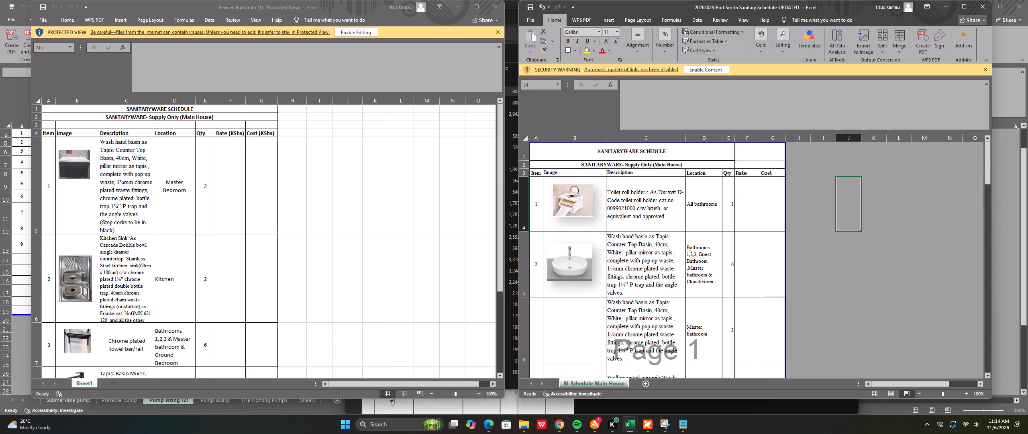
Copy the item 1 wash hand basin picture from the Revised Fortsmith workbook into the Master bathroom basin row's image cell.
click(86, 164)
click(76, 165)
right_click(78, 165)
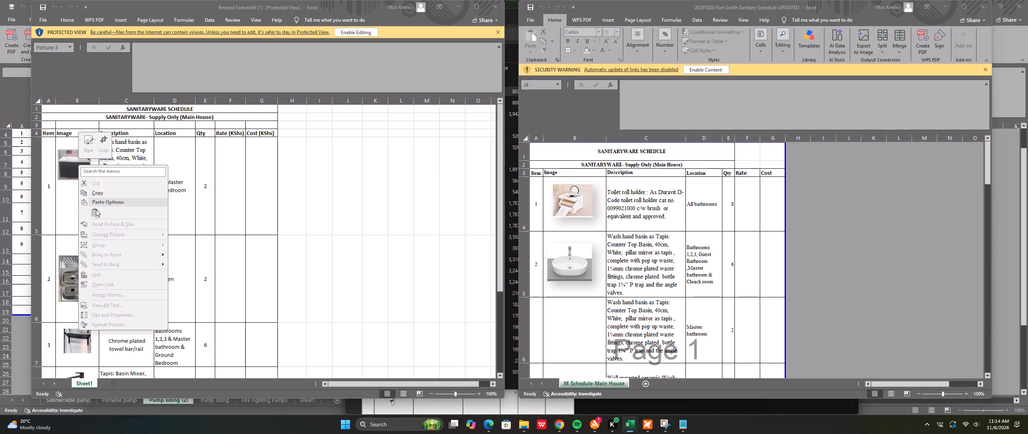
click(101, 192)
click(568, 322)
click(570, 320)
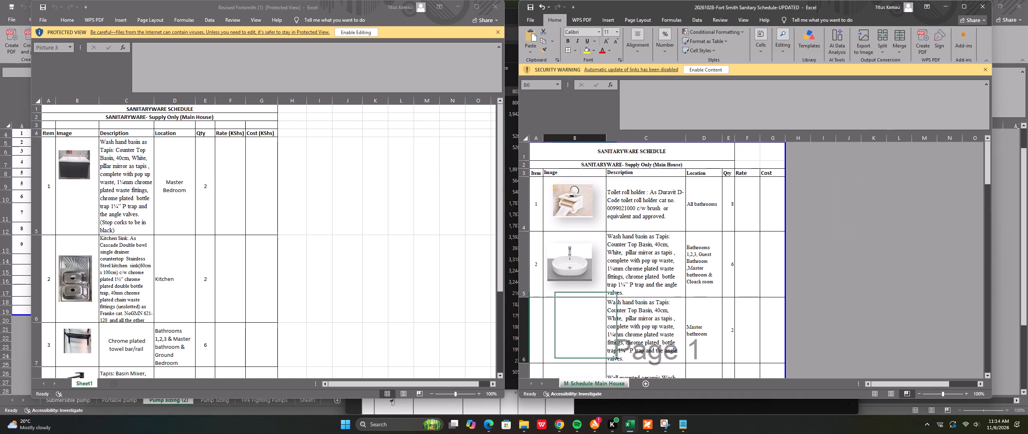
right_click(571, 320)
click(590, 192)
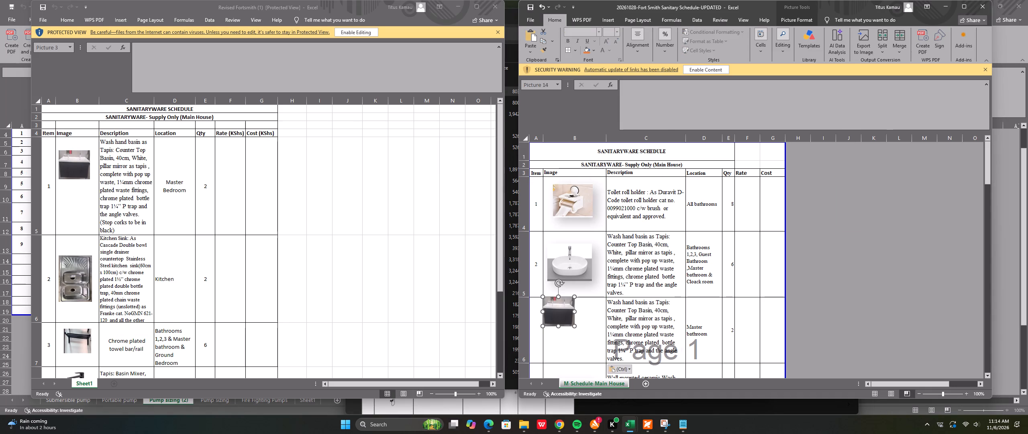
Reposition the pasted basin picture and enlarge it to fill the Master bathroom row's image cell.
drag(560, 310, 572, 326)
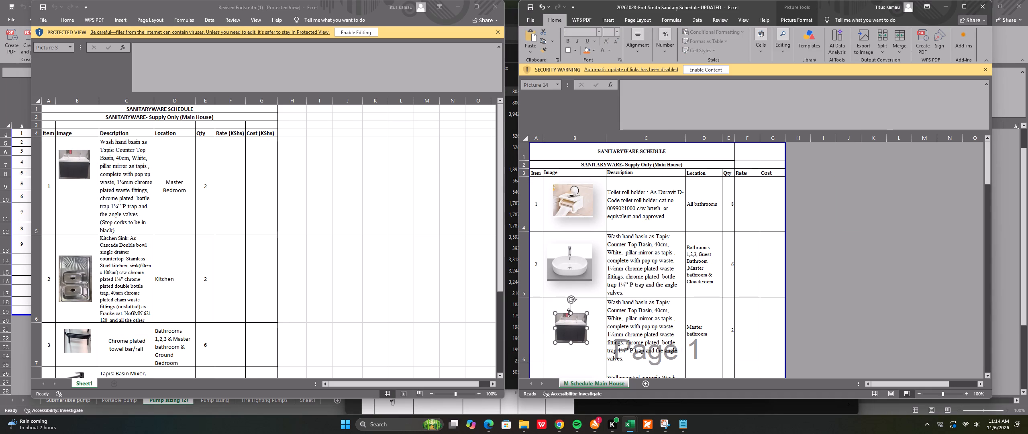
drag(571, 313, 572, 302)
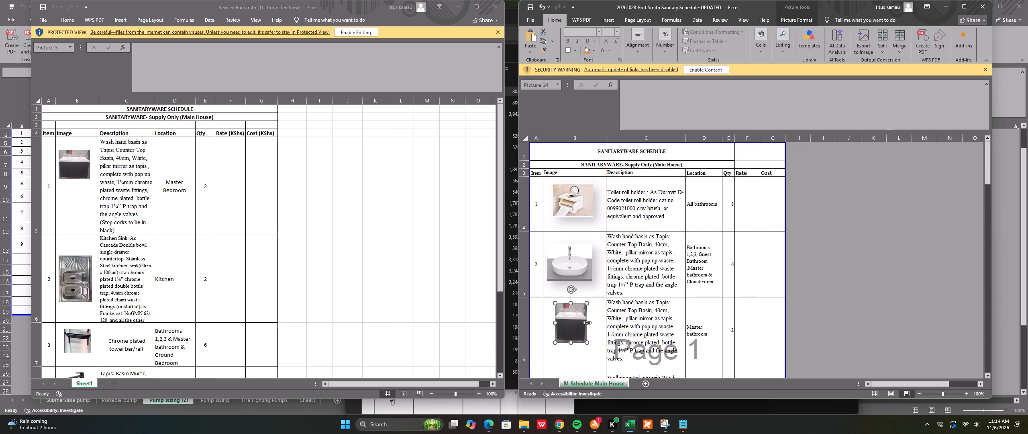
drag(587, 323, 602, 320)
drag(555, 321, 548, 322)
drag(576, 344, 576, 349)
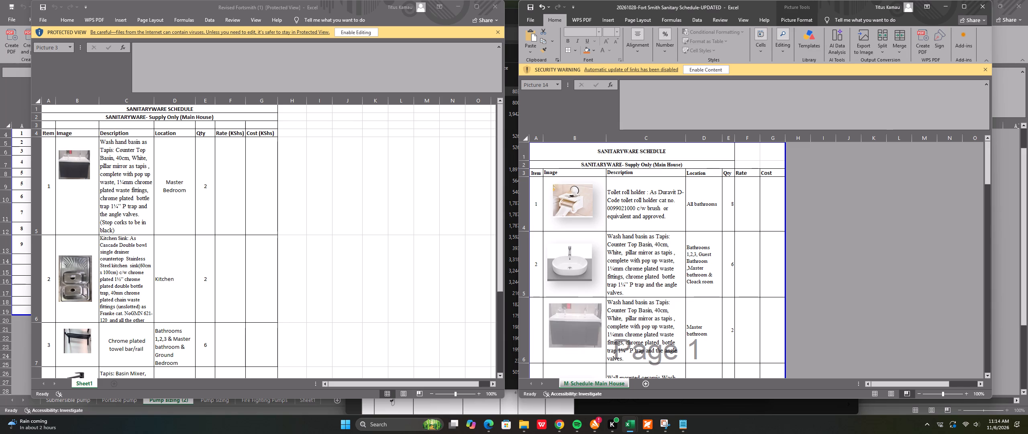
drag(576, 349, 576, 352)
click(646, 325)
Review the remaining sanitary items in the updated schedule, down to the Pumps section, against the Revised Fortsmith items.
scroll(624, 285, down, 2)
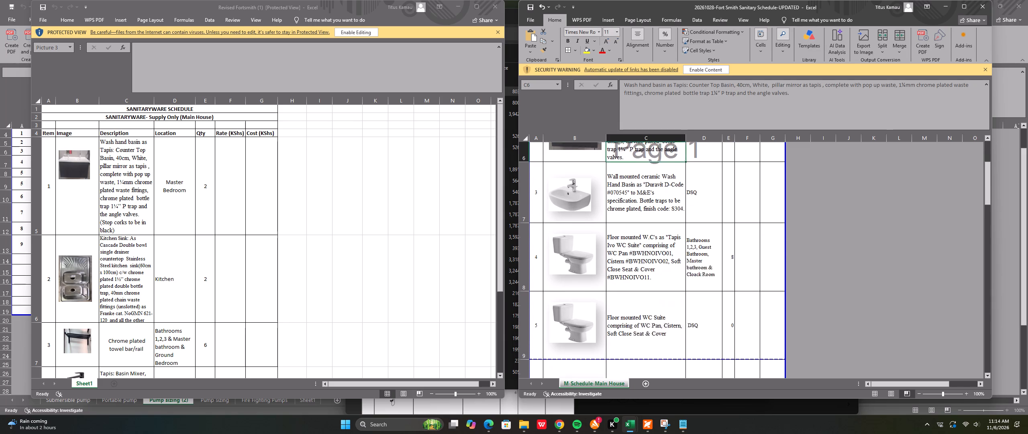
scroll(596, 268, down, 2)
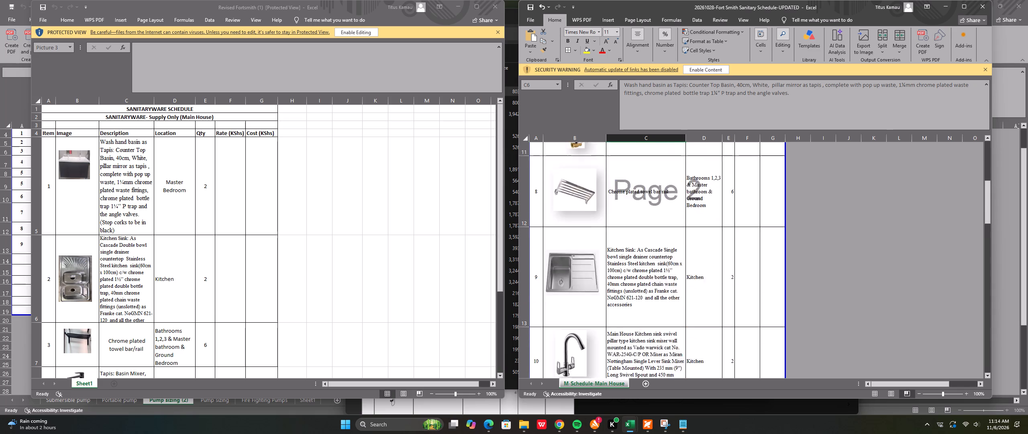
scroll(596, 268, down, 2)
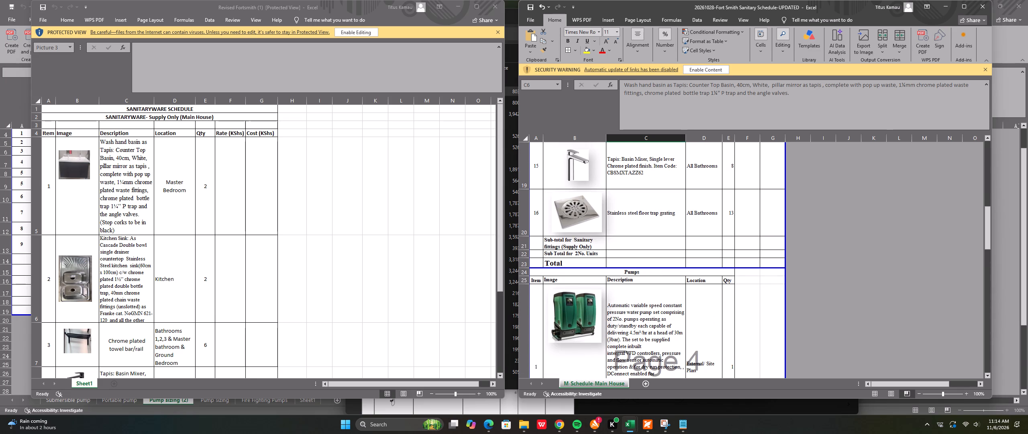
scroll(150, 227, down, 2)
click(382, 247)
double_click(613, 242)
scroll(615, 241, up, 1)
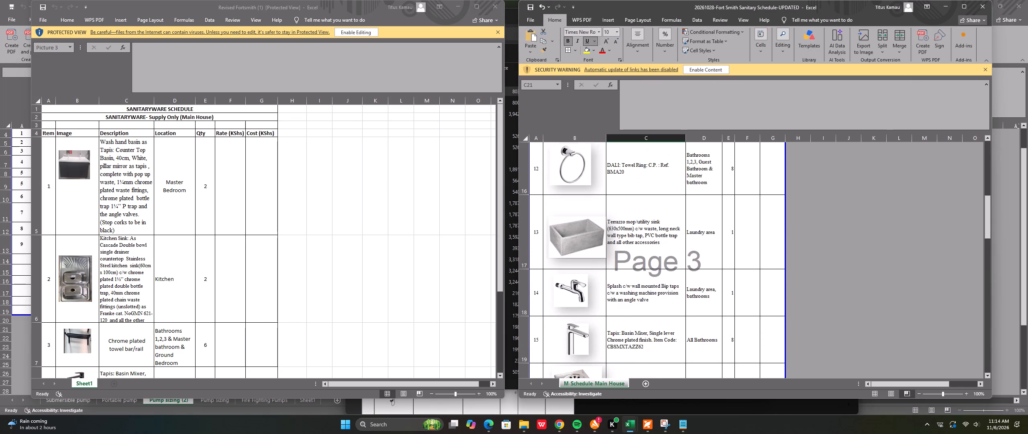
scroll(615, 241, up, 2)
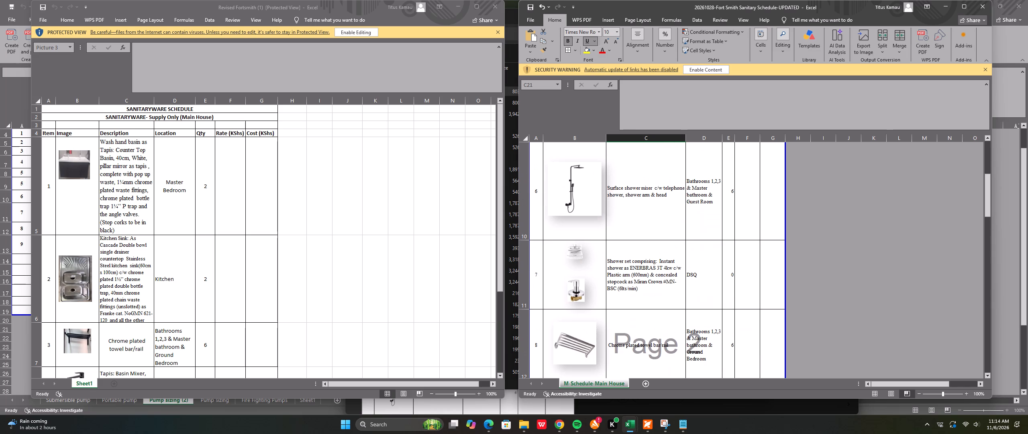
Copy the item 3 towel bar picture from the Revised Fortsmith workbook and paste it into the updated schedule.
click(255, 238)
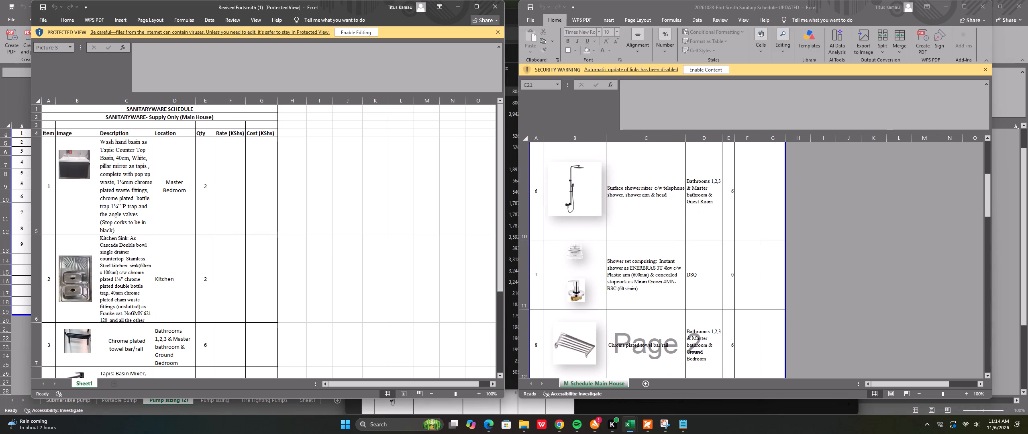
scroll(351, 247, down, 1)
click(88, 310)
right_click(87, 311)
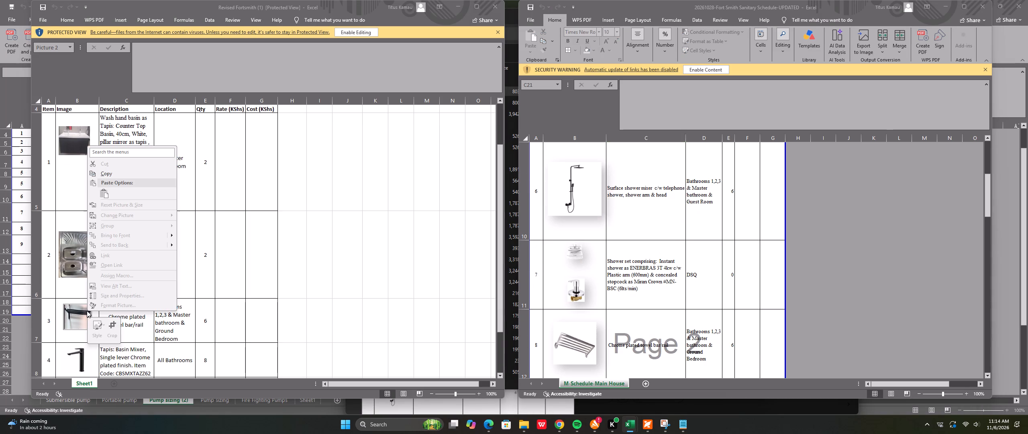
click(107, 175)
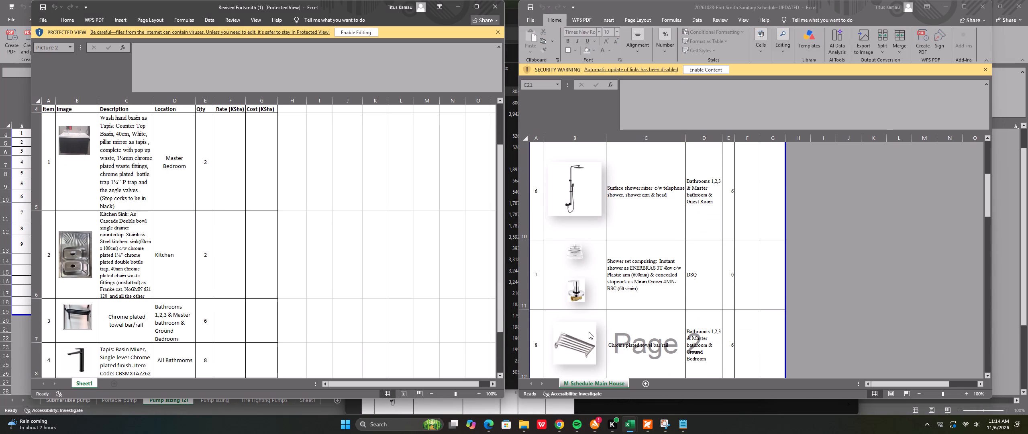
click(591, 330)
right_click(591, 330)
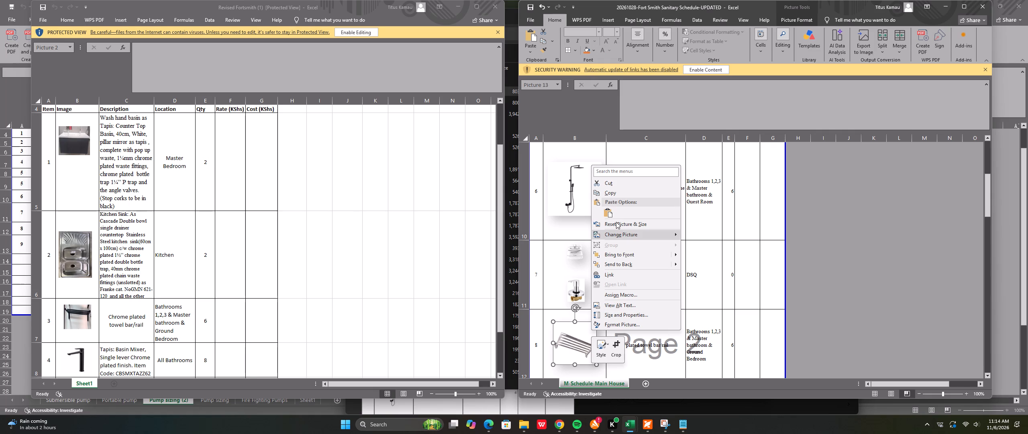
click(614, 211)
click(611, 212)
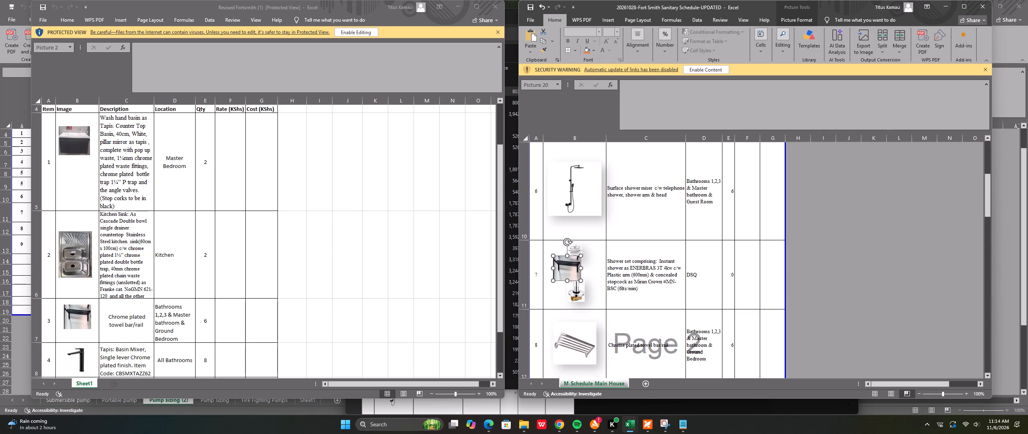
Delete the old towel rail picture in item 8 and move the pasted towel bar picture into its image cell.
click(564, 336)
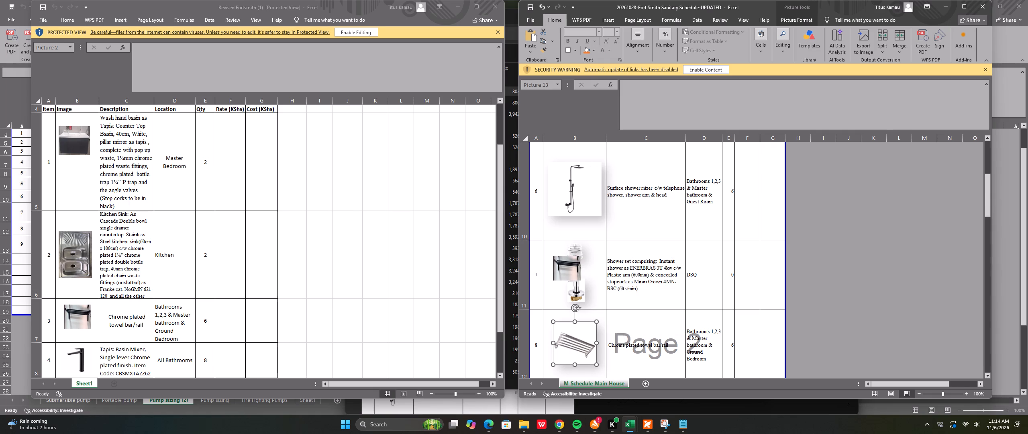
click(839, 290)
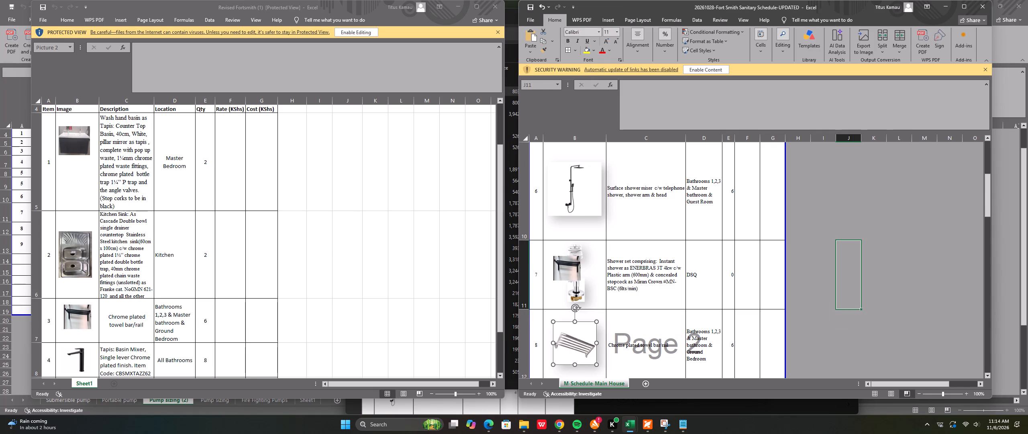
click(560, 340)
key(Delete)
click(561, 267)
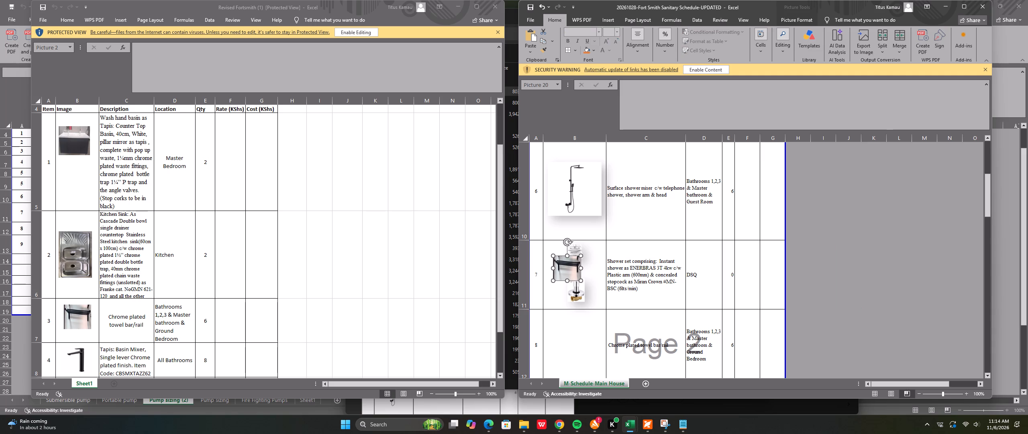
drag(565, 266, 572, 349)
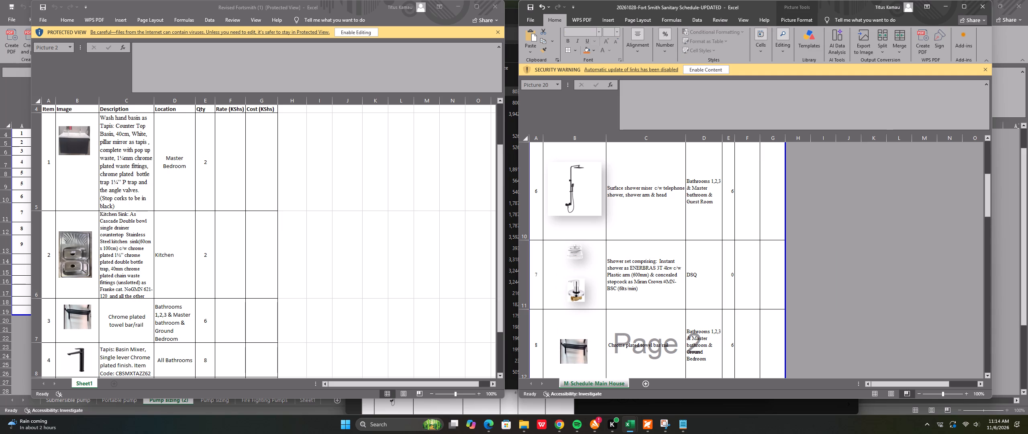
Enlarge the pasted towel bar picture to fit the width of item 8's image cell.
scroll(585, 284, down, 1)
scroll(581, 222, up, 1)
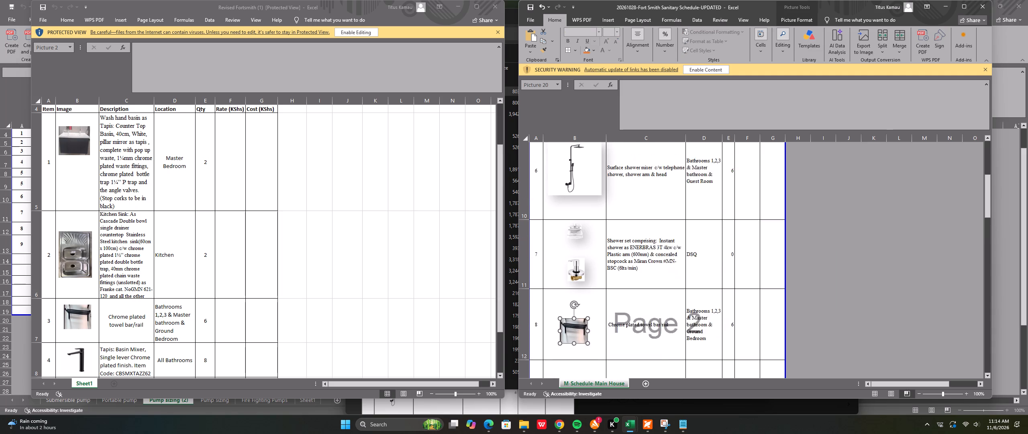
drag(589, 352, 602, 349)
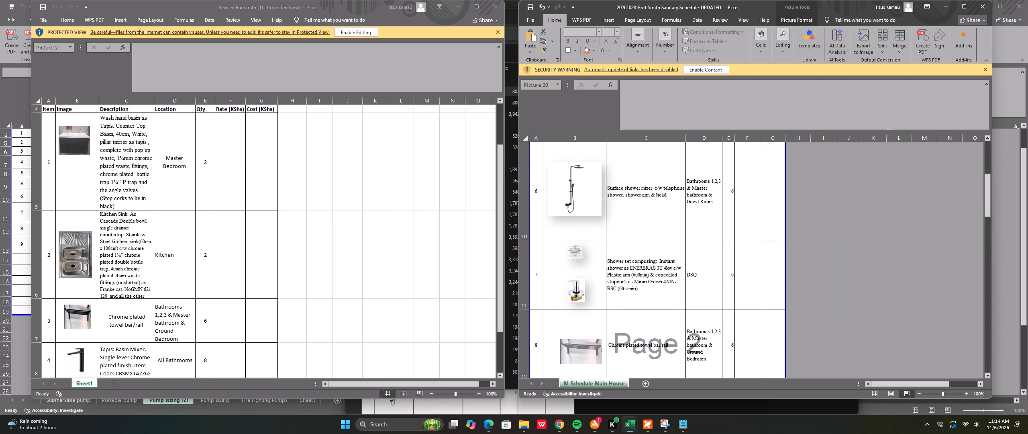
drag(602, 349, 605, 348)
drag(585, 338, 584, 323)
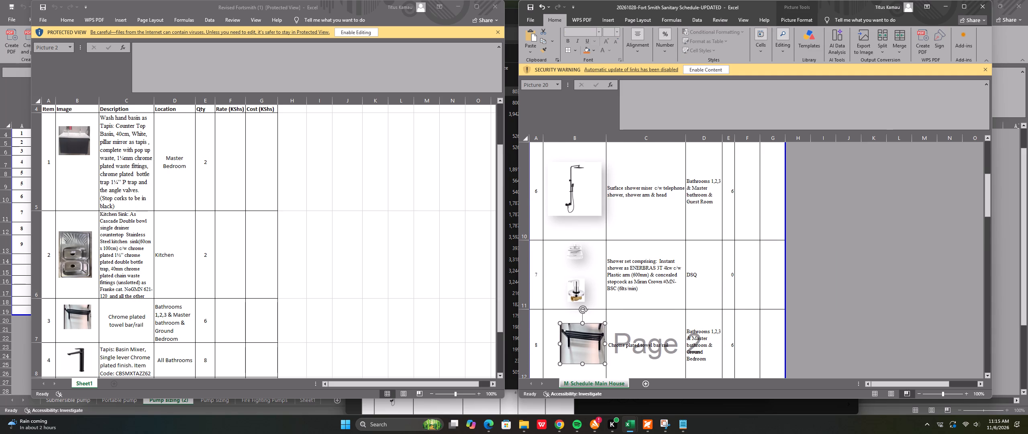
drag(560, 343, 540, 346)
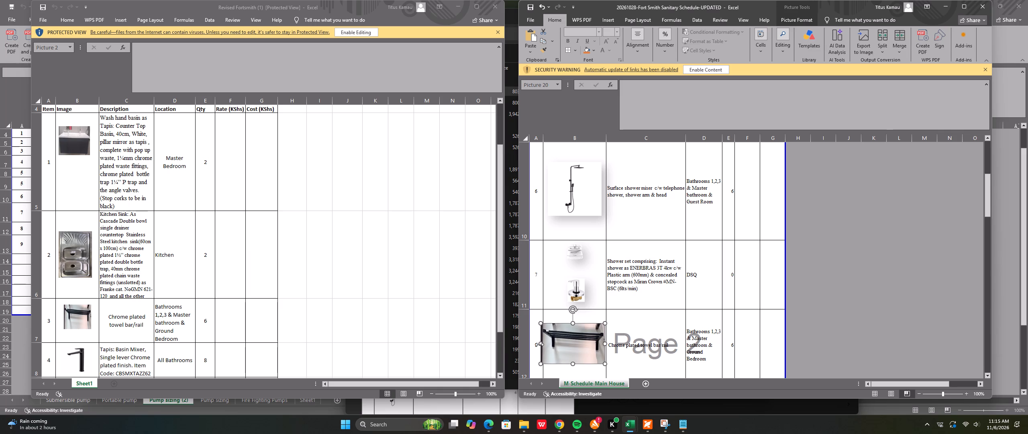
drag(539, 344, 546, 342)
drag(607, 344, 597, 344)
click(656, 329)
Delete the old basin mixer picture from the item 15 row of the updated schedule.
scroll(609, 287, down, 2)
scroll(609, 287, up, 1)
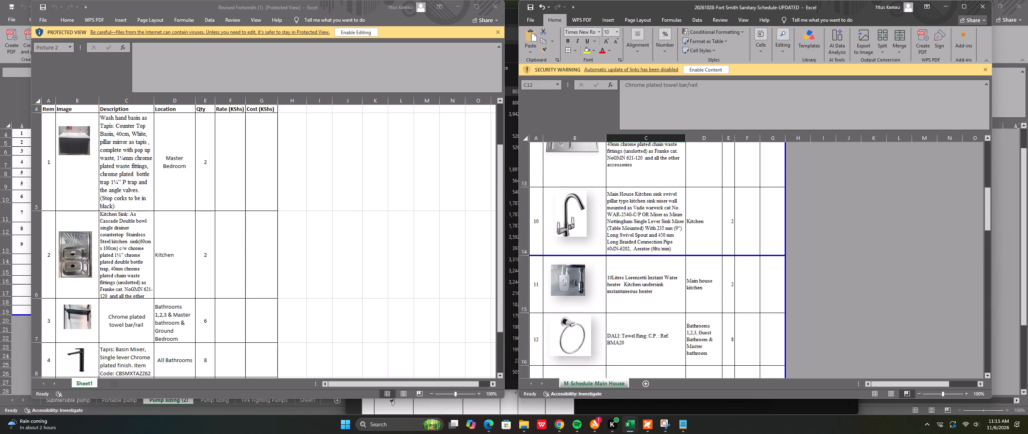
scroll(609, 287, down, 1)
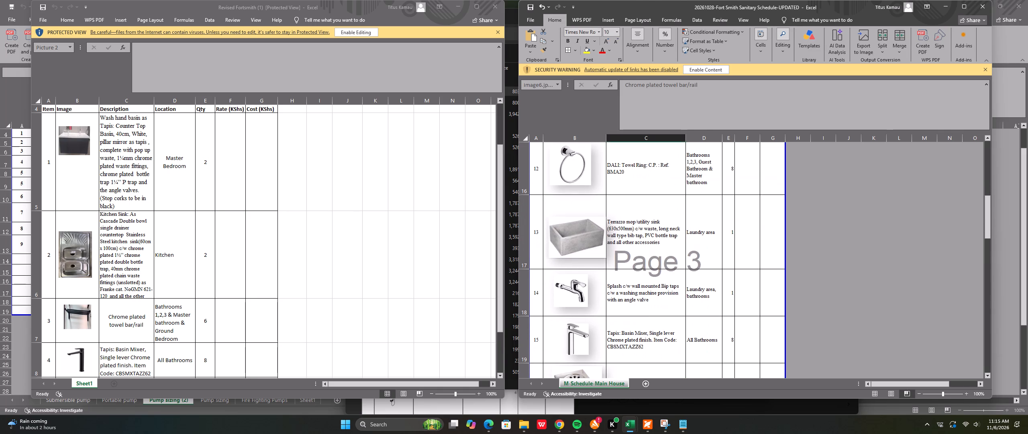
click(580, 334)
key(Delete)
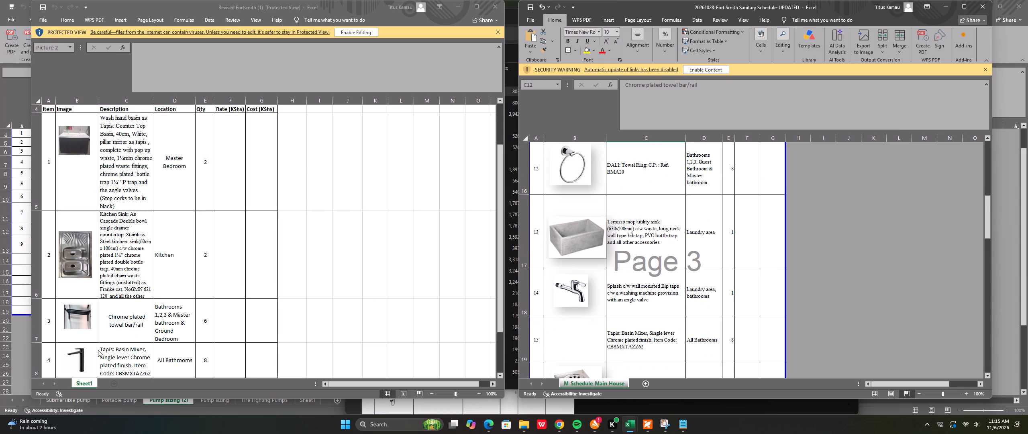
Copy the item 4 basin mixer picture from the Revised Fortsmith workbook and paste it into item 15's image cell.
double_click(81, 355)
click(81, 355)
click(81, 355)
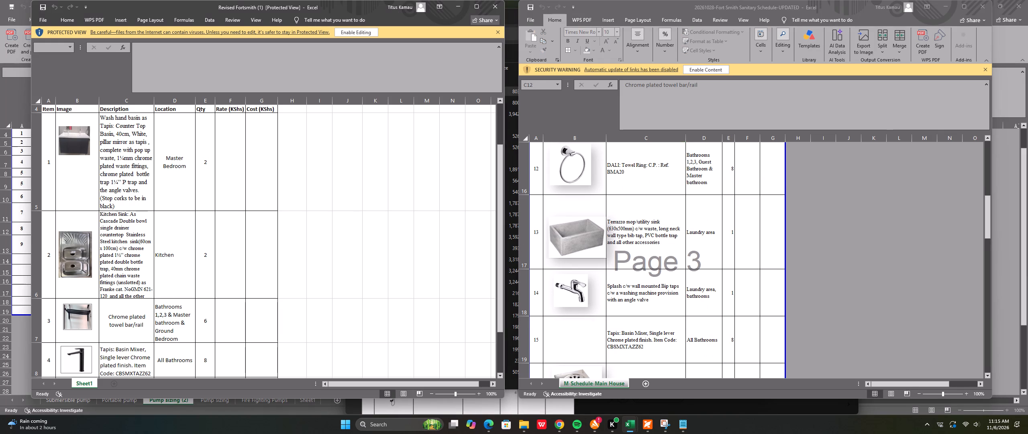
click(79, 359)
click(115, 336)
click(80, 353)
click(80, 353)
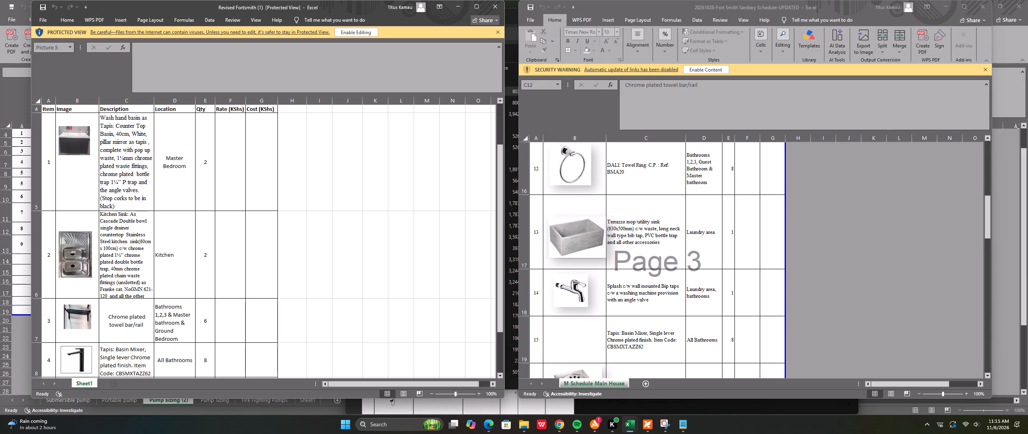
right_click(80, 353)
click(98, 215)
click(580, 330)
click(578, 330)
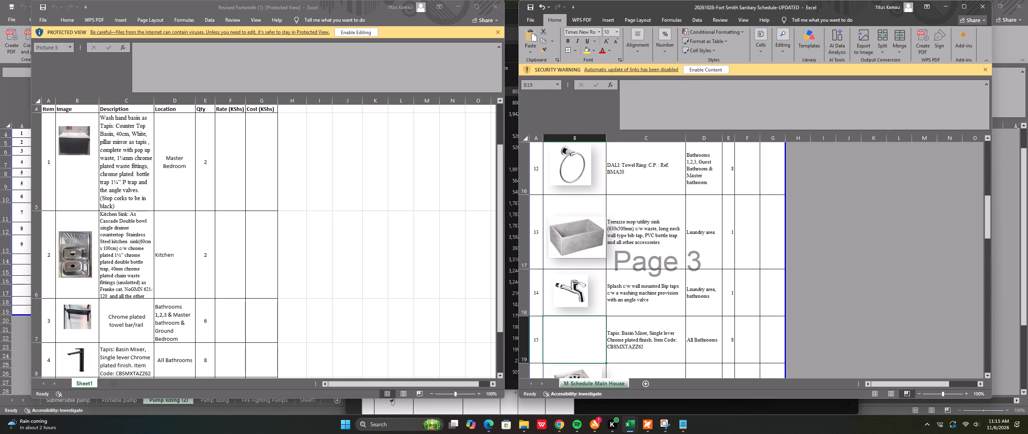
right_click(571, 330)
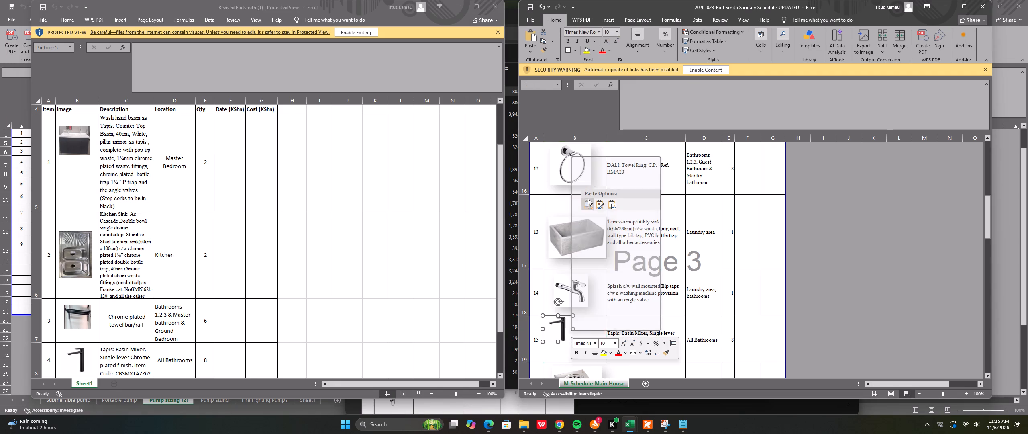
click(588, 199)
Centre the pasted basin mixer picture within item 15's image cell.
drag(550, 324, 570, 336)
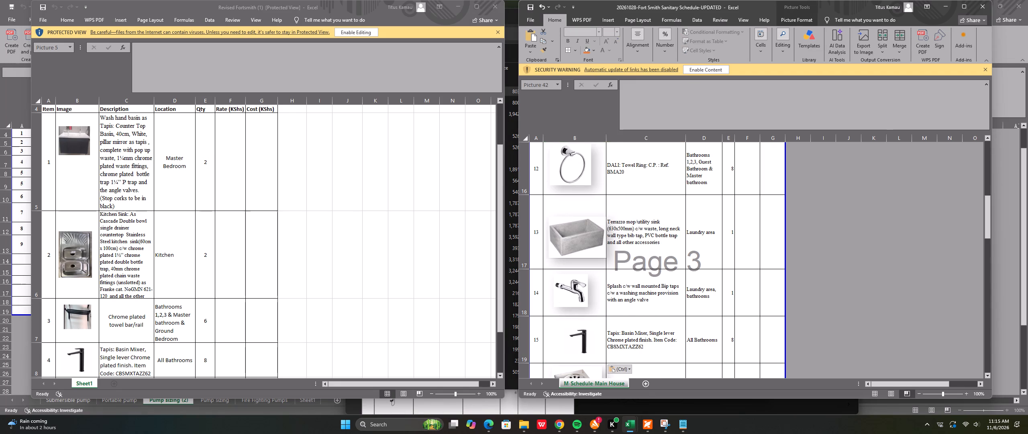
drag(570, 336, 564, 336)
click(642, 318)
Clear the contents of the pump set item row in the Pumps section and delete its picture.
scroll(476, 268, down, 2)
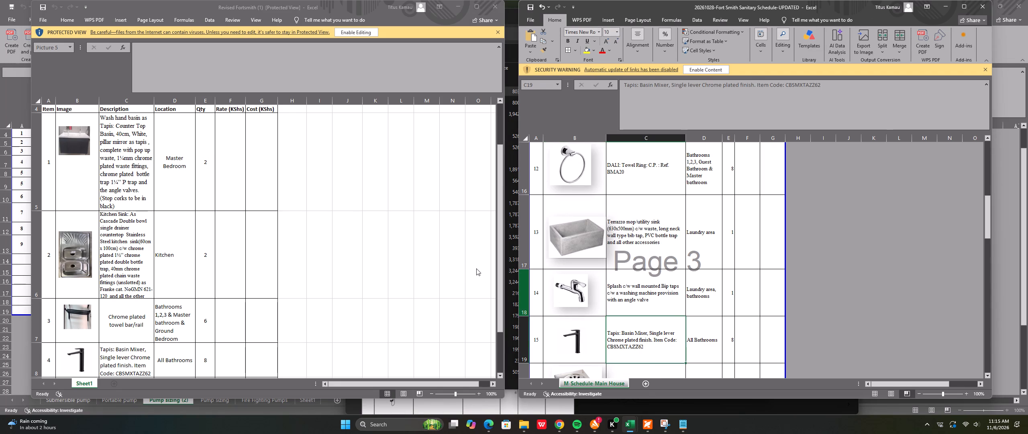
scroll(563, 276, down, 2)
scroll(563, 275, up, 1)
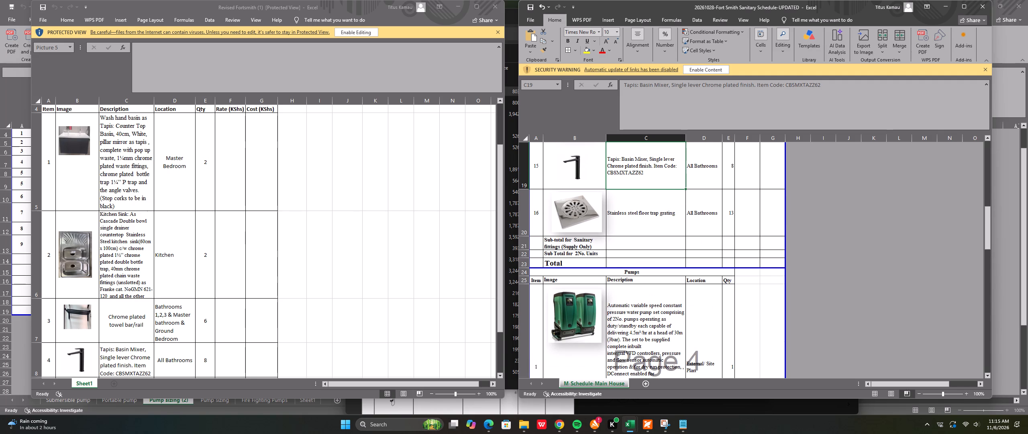
click(524, 305)
key(Delete)
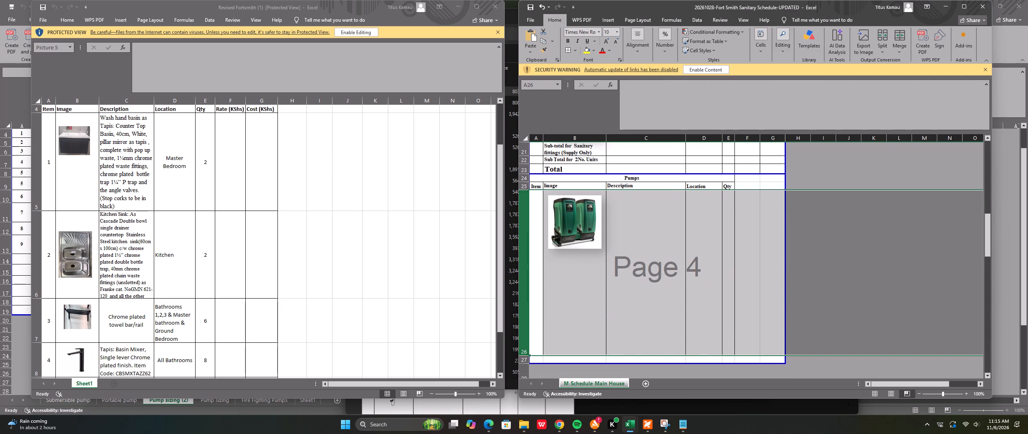
click(565, 242)
key(Delete)
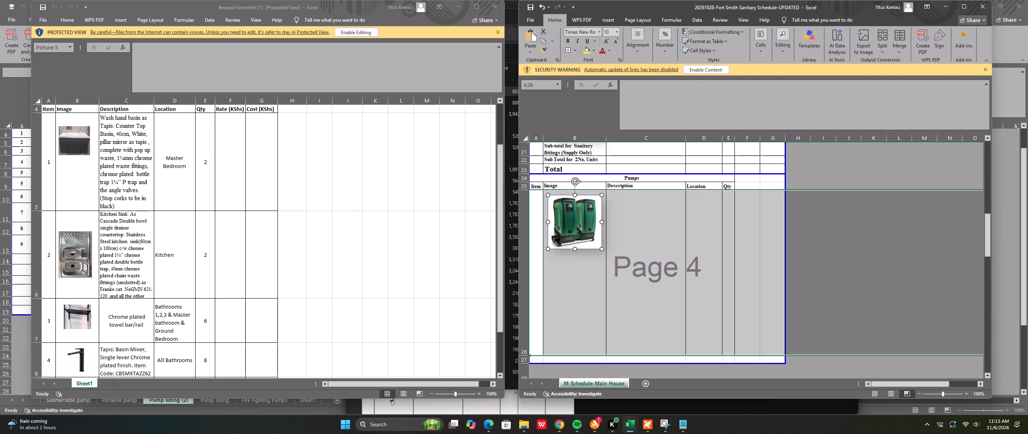
Delete the Item, Image, Description, Location and Qty header row of the Pumps section.
right_click(524, 186)
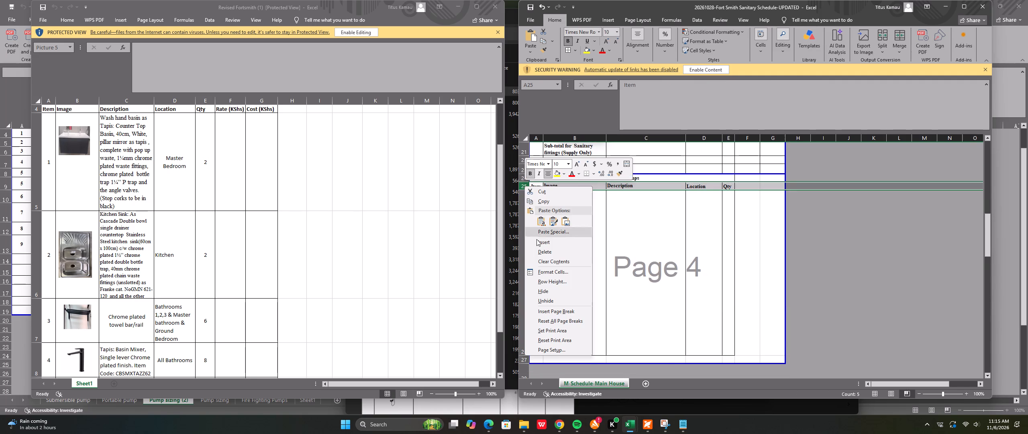
click(539, 253)
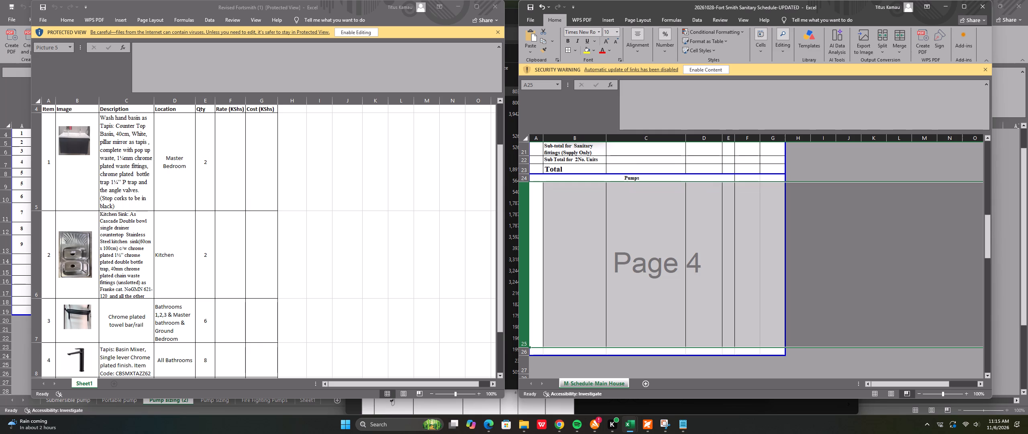
Shrink the print area so that its lower boundary ends just below the sanitary fittings Total row.
drag(610, 354, 613, 171)
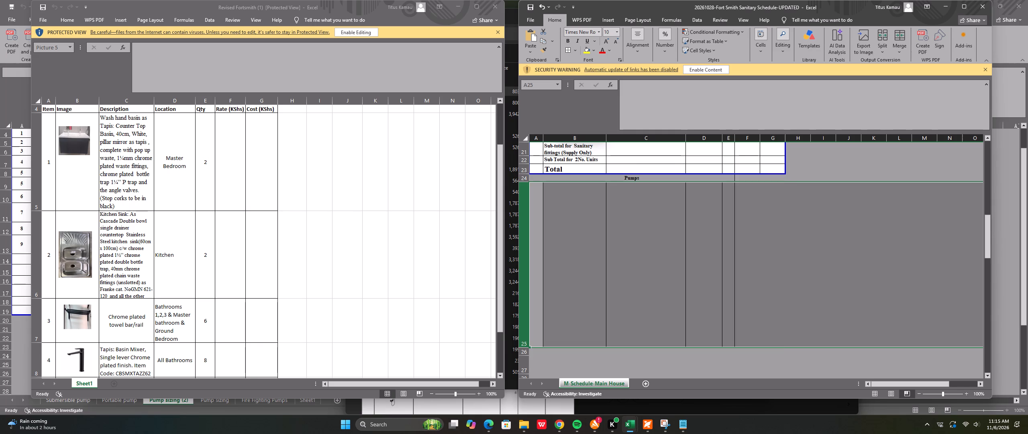
click(868, 159)
Clear the Pumps heading from the row below the sanitary fittings Total.
scroll(584, 217, up, 1)
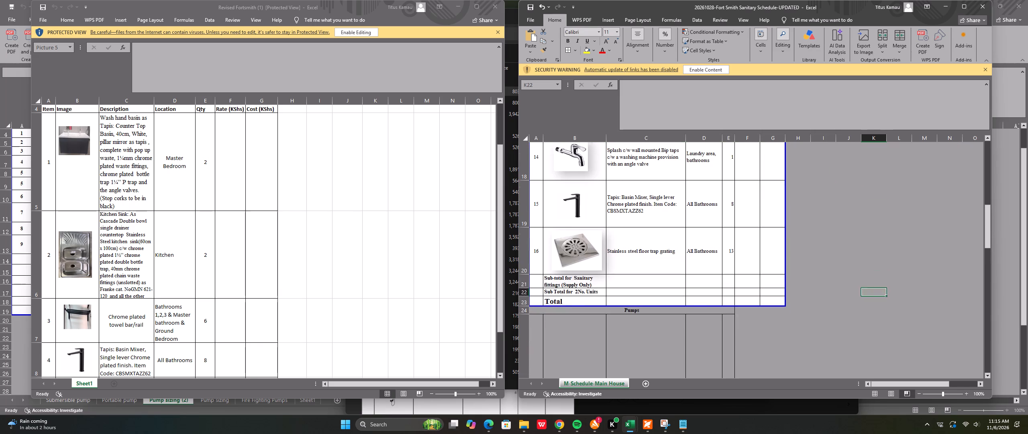
click(640, 320)
key(Delete)
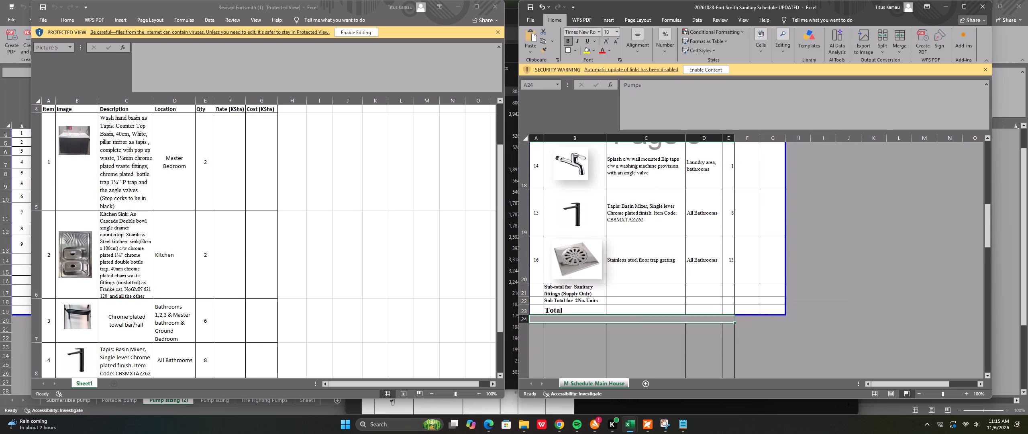
click(809, 276)
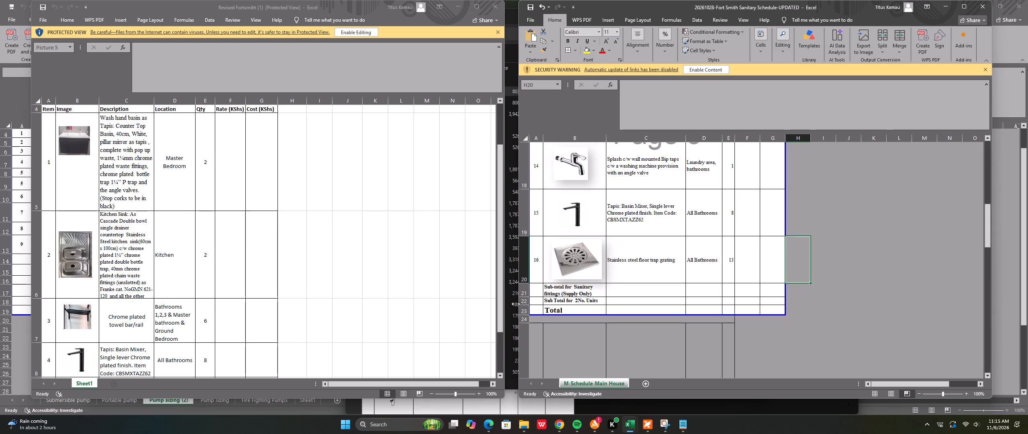
Delete the "Sub Total for 2No. Units" row.
right_click(522, 301)
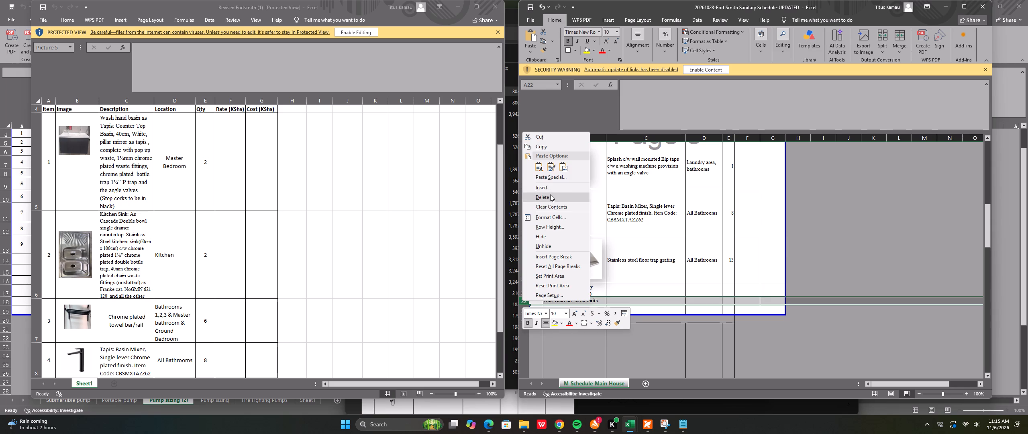
click(550, 194)
click(920, 244)
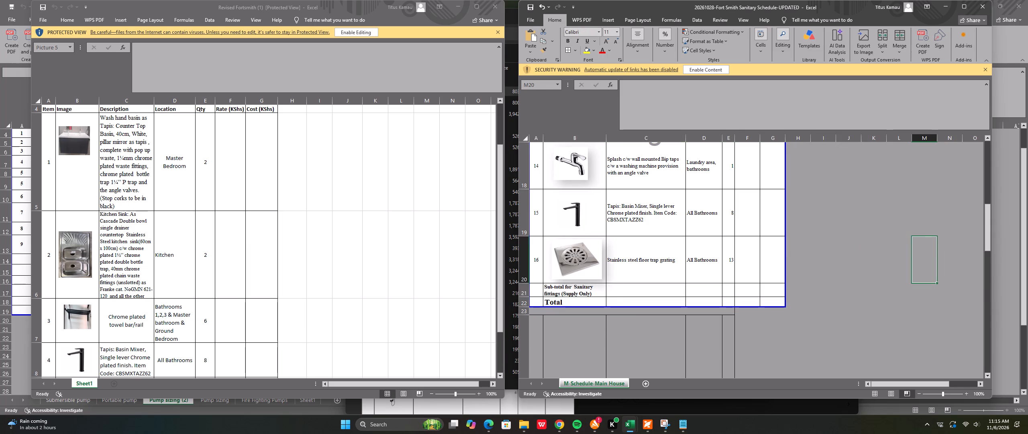
Delete the Total row beneath the sanitary fittings sub-total row.
right_click(527, 300)
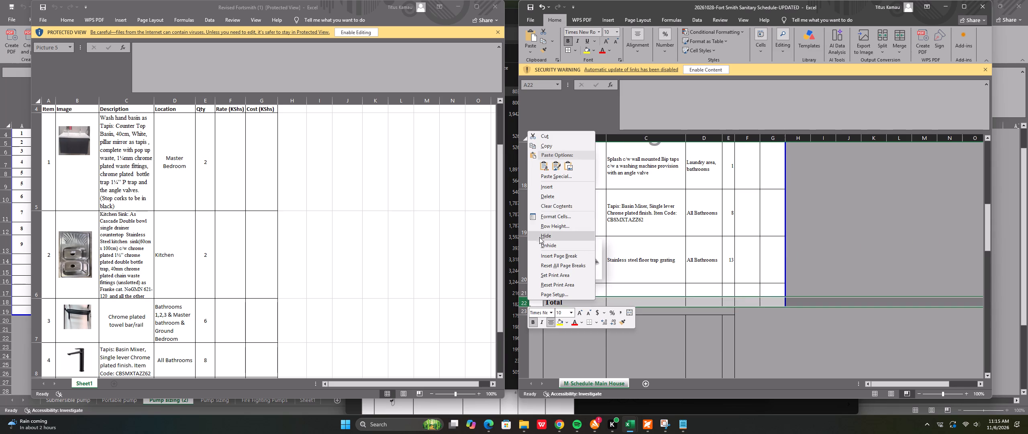
click(553, 198)
click(865, 245)
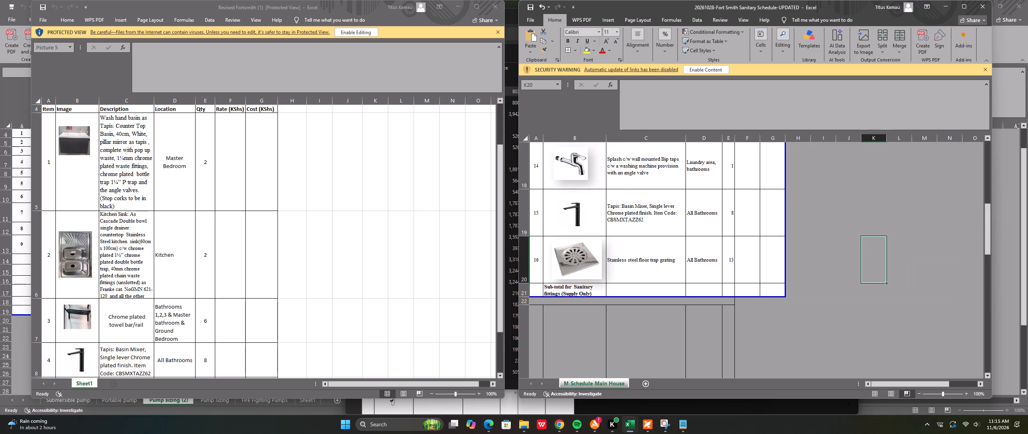
Enable editing of the Revised Fortsmith workbook so its kitchen sink picture can be copied.
scroll(653, 259, up, 2)
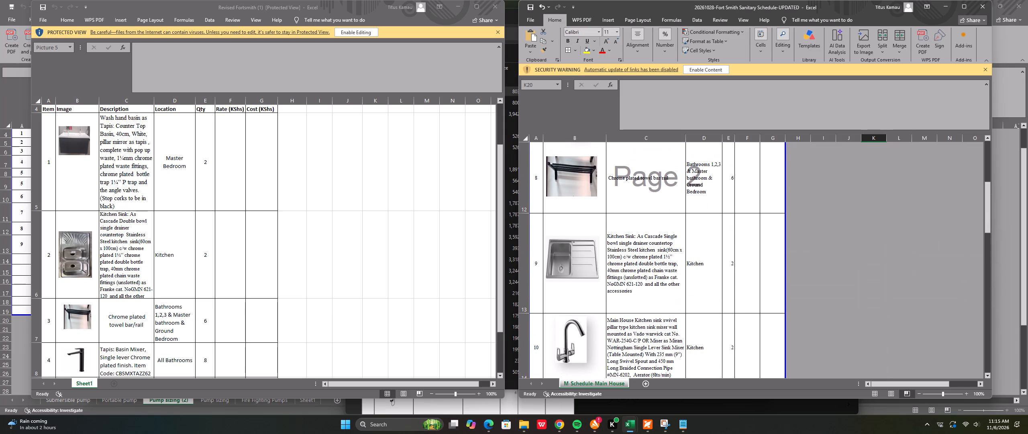
click(71, 252)
click(71, 252)
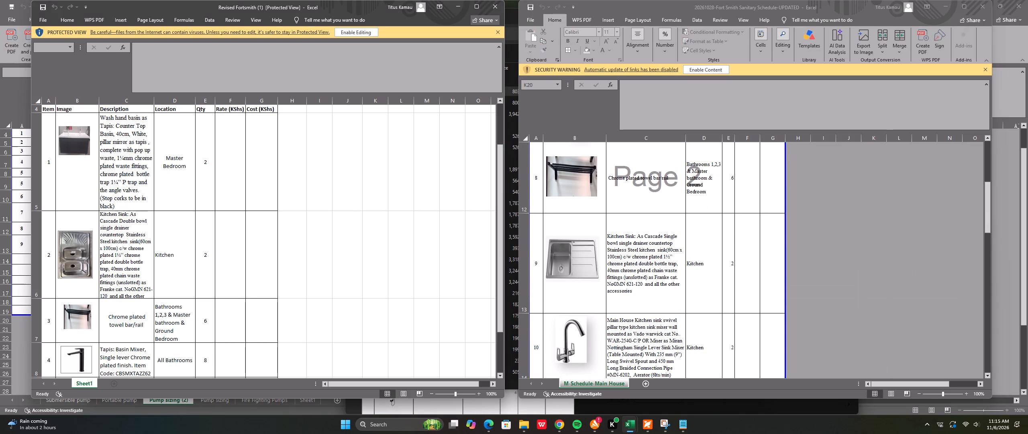
click(76, 250)
click(76, 249)
double_click(77, 249)
double_click(77, 259)
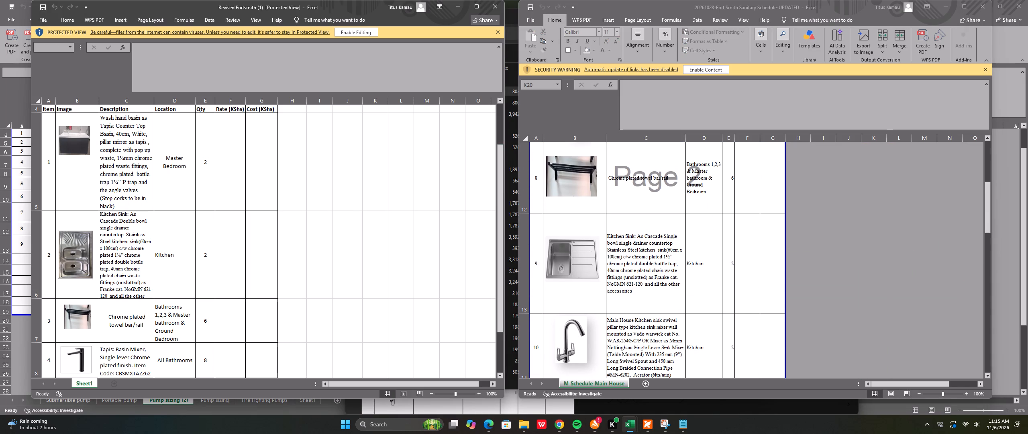
triple_click(77, 258)
click(77, 258)
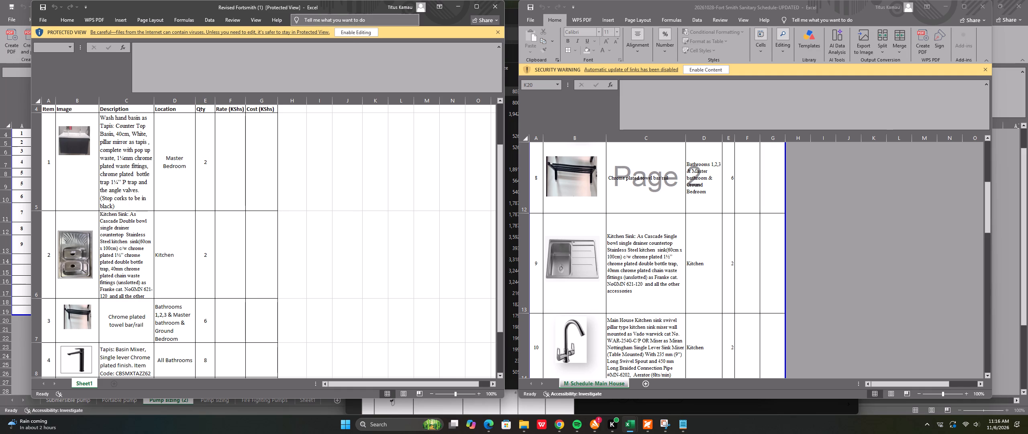
click(349, 33)
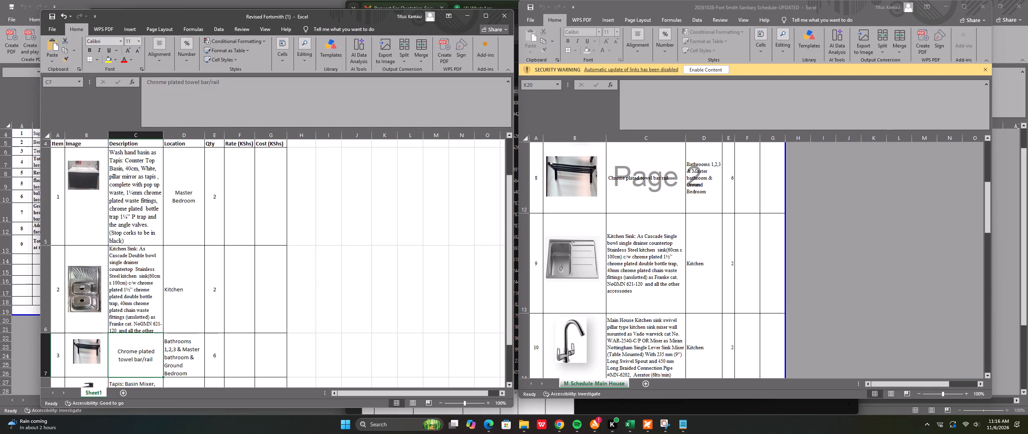
Copy the double bowl kitchen sink picture from the Revised Fortsmith workbook into the kitchen sink row of the updated schedule.
click(71, 289)
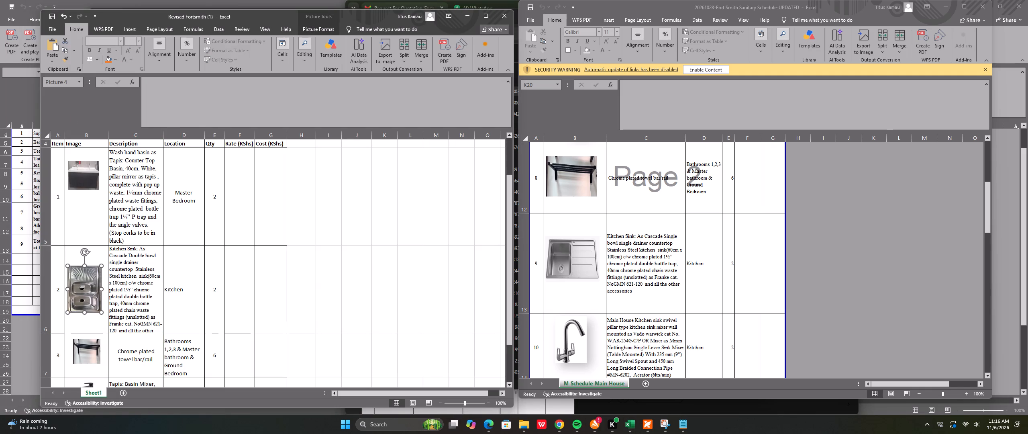
click(84, 284)
right_click(84, 284)
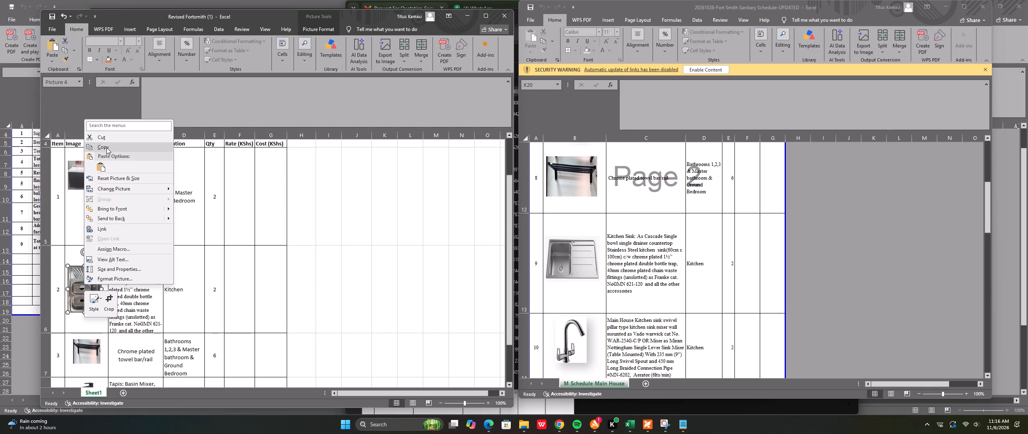
click(107, 145)
click(692, 273)
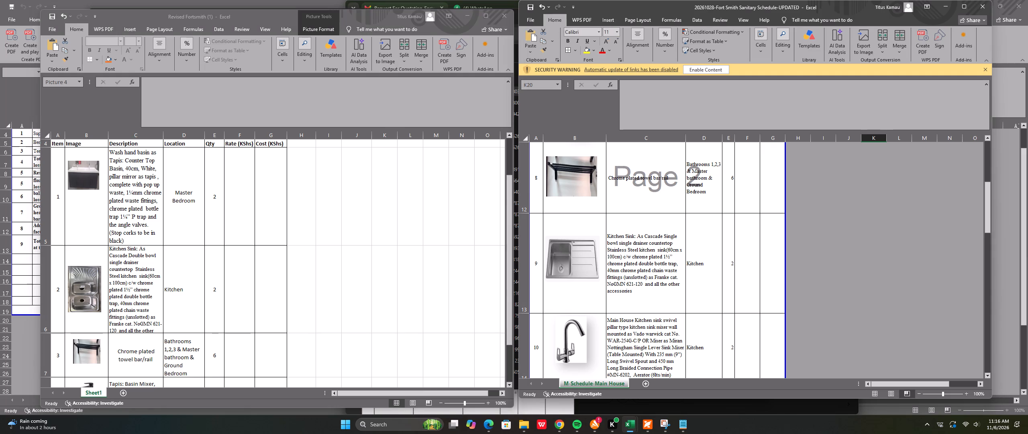
click(770, 250)
right_click(770, 250)
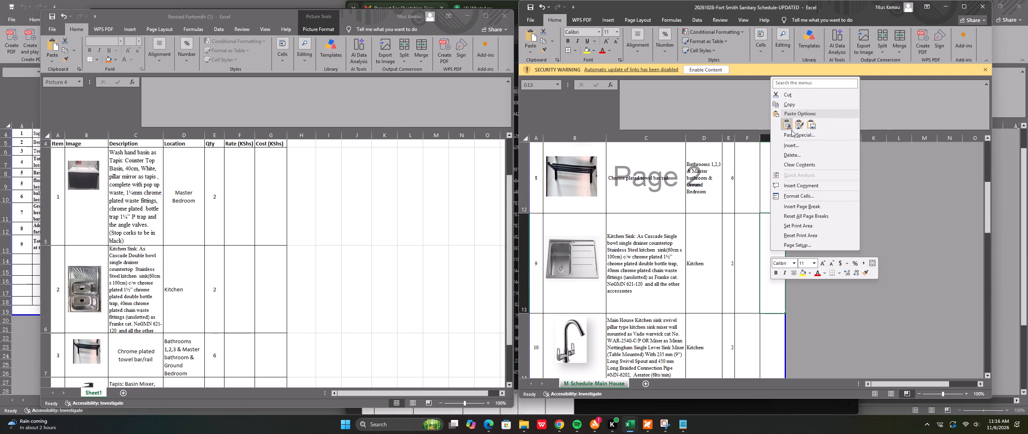
click(787, 123)
Delete the old single bowl sink picture and place the pasted double bowl picture in that row's Image cell.
click(598, 251)
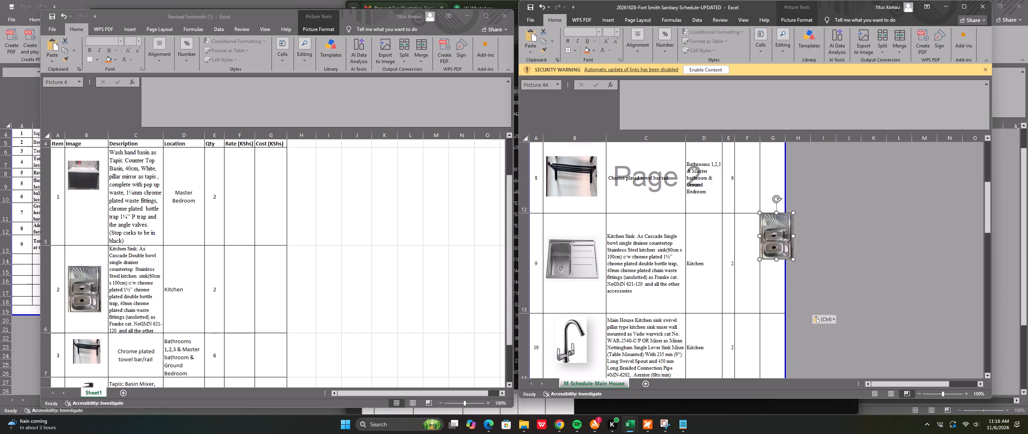
key(Delete)
click(783, 240)
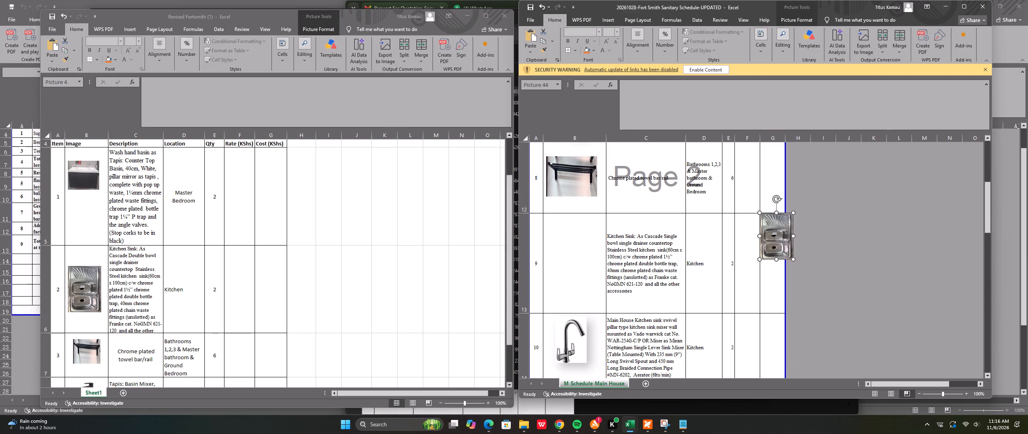
drag(784, 239, 582, 265)
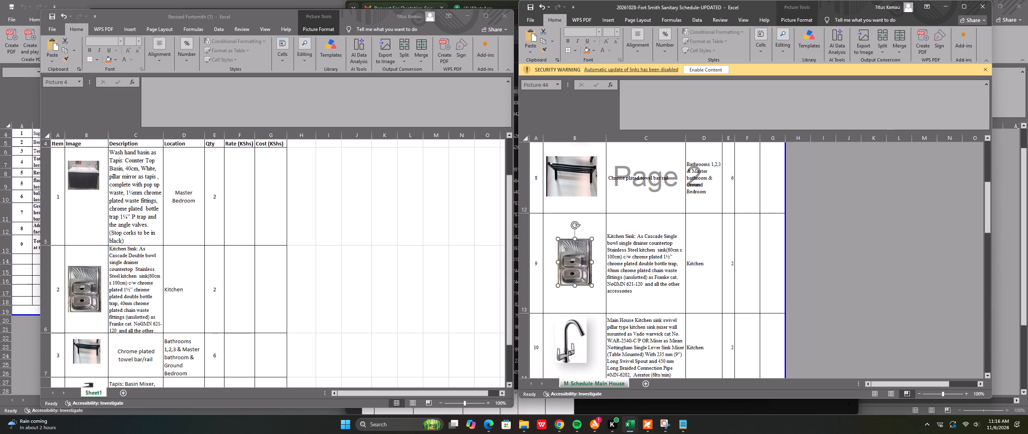
click(826, 268)
Number the Master bathroom wash hand basin as item 3 and extend the 1, 2, 3 series down to the floor trap grating row.
scroll(581, 224, up, 3)
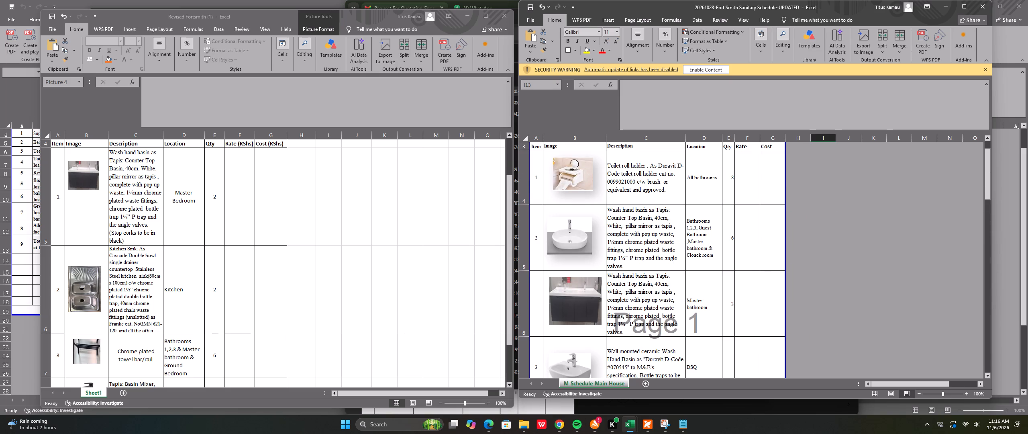
click(538, 289)
key(3)
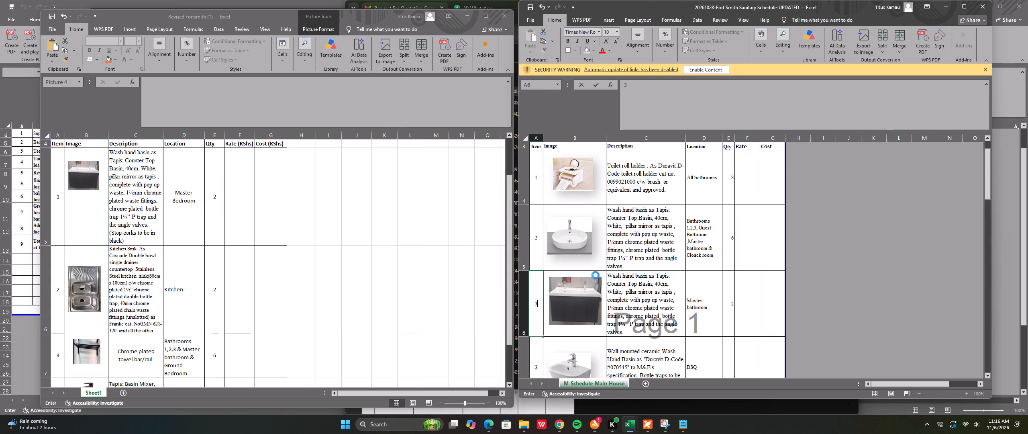
click(596, 275)
click(543, 192)
drag(537, 196, 535, 260)
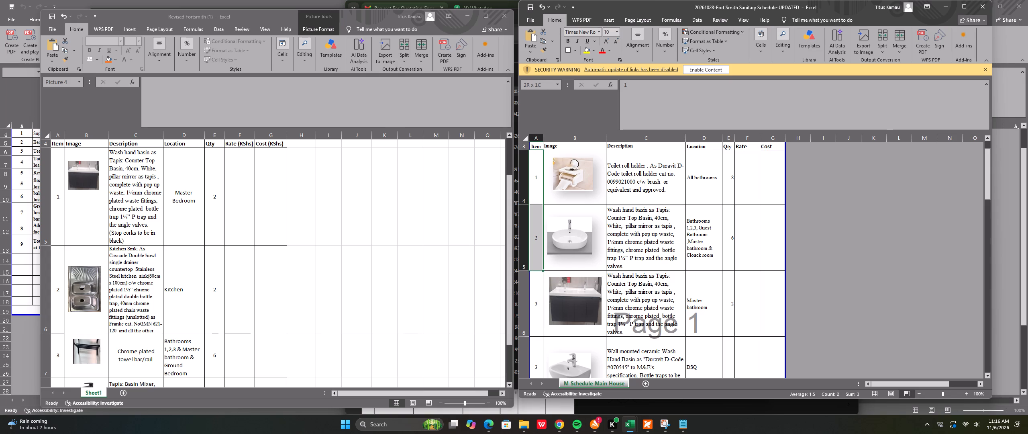
drag(535, 260, 537, 281)
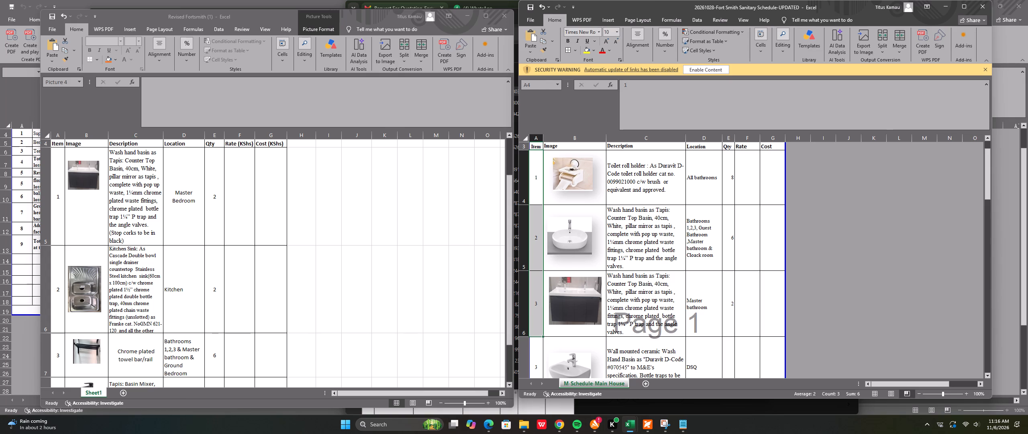
drag(543, 336, 546, 391)
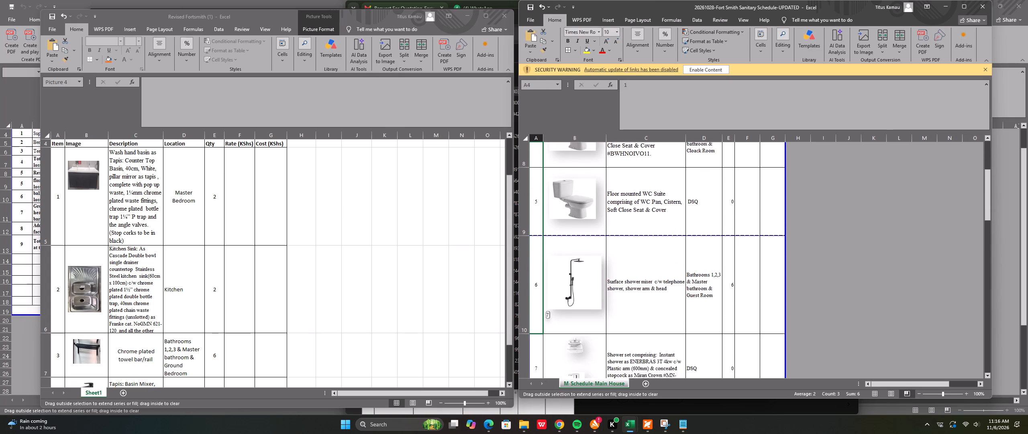
drag(546, 391, 546, 353)
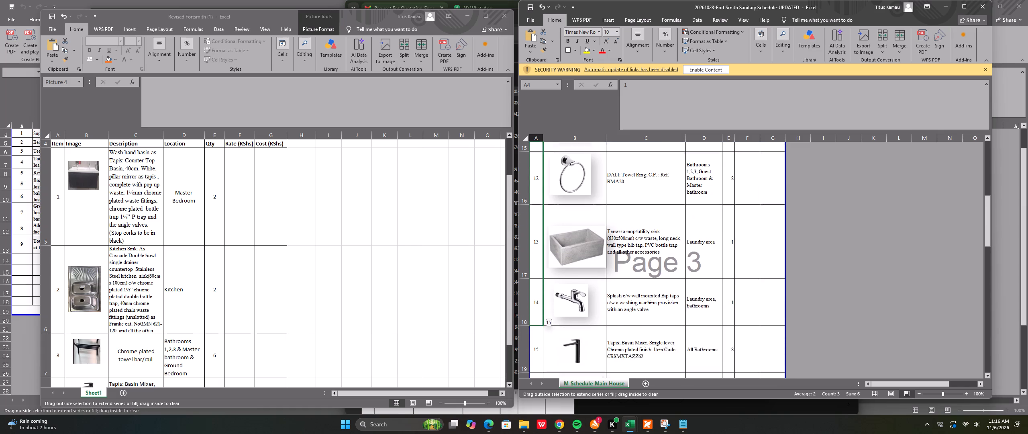
drag(546, 353, 546, 343)
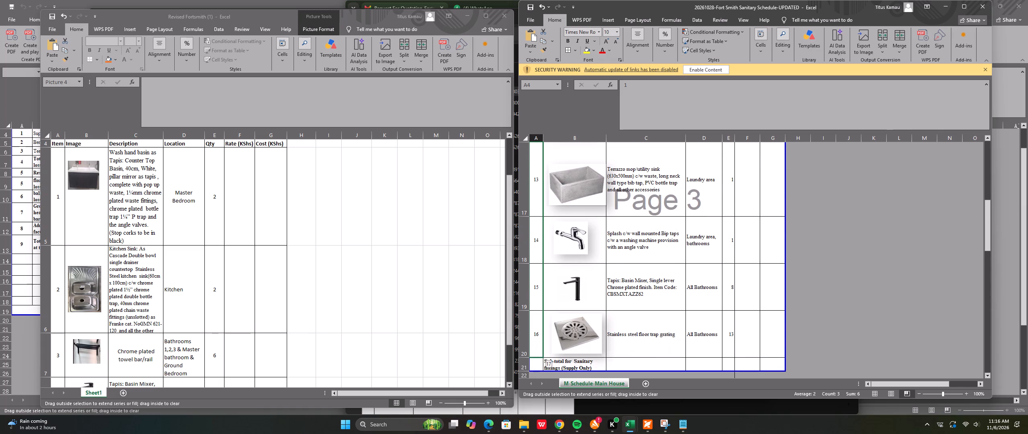
drag(546, 343, 545, 352)
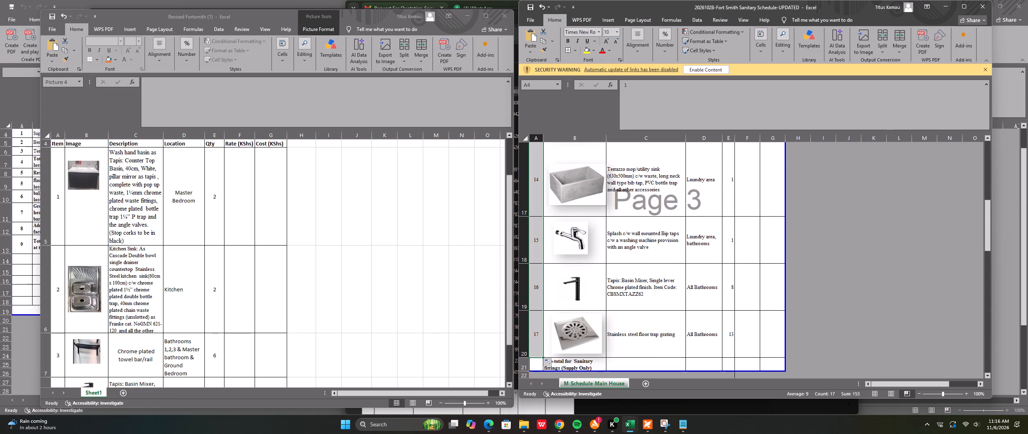
click(888, 282)
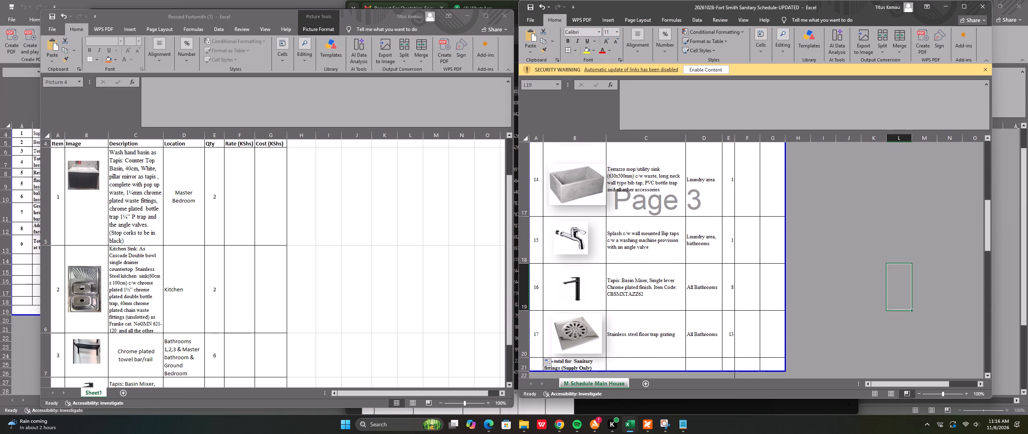
Delete the stainless steel floor trap grating row together with its leftover picture.
right_click(525, 330)
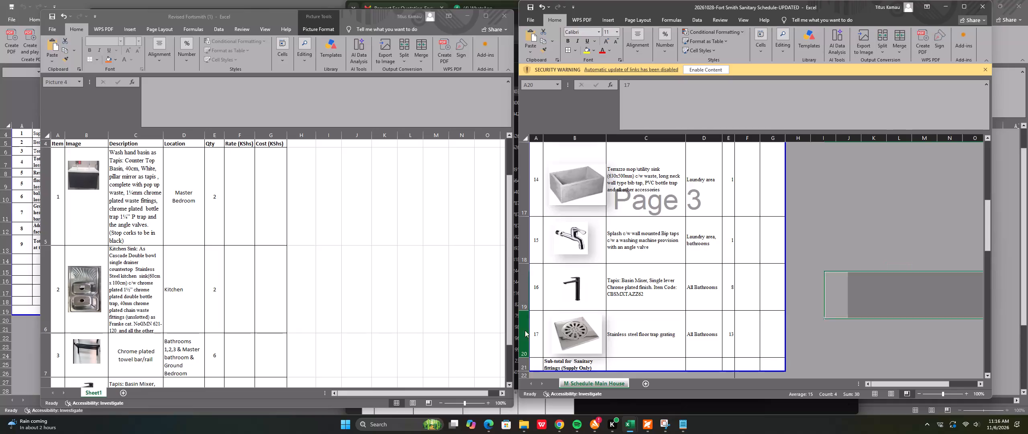
key(Delete)
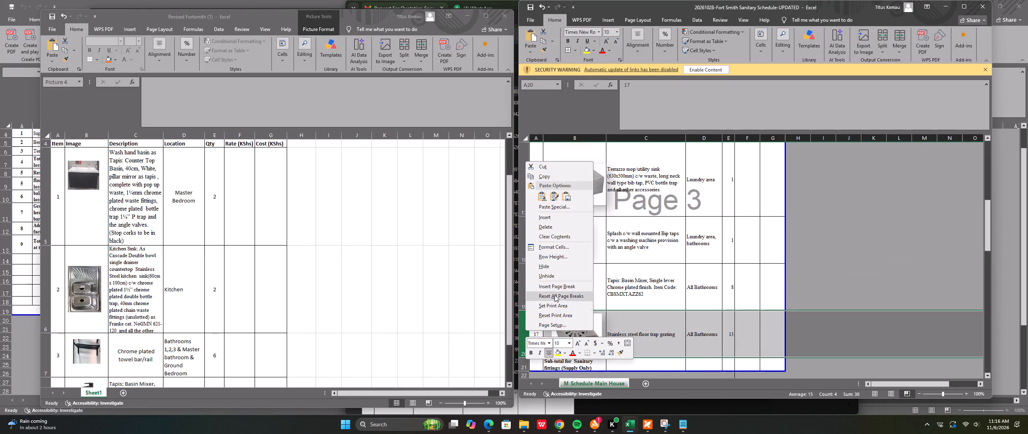
click(552, 229)
click(581, 330)
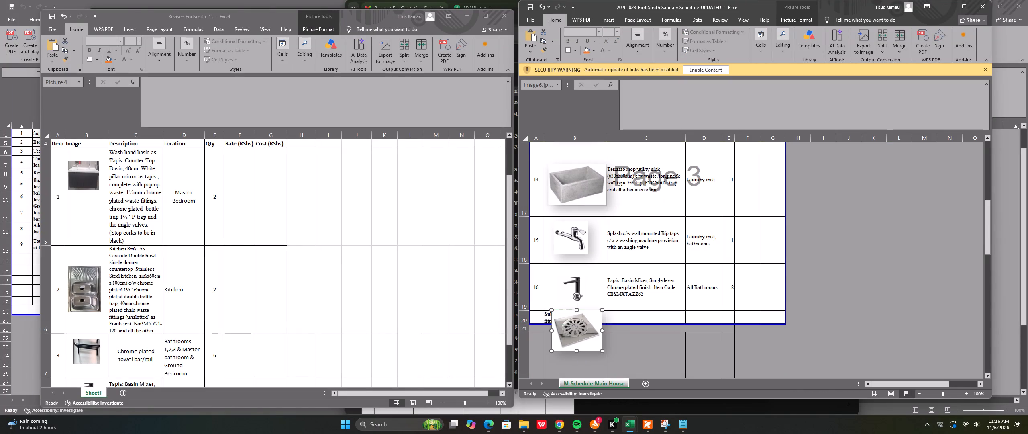
key(Delete)
click(859, 255)
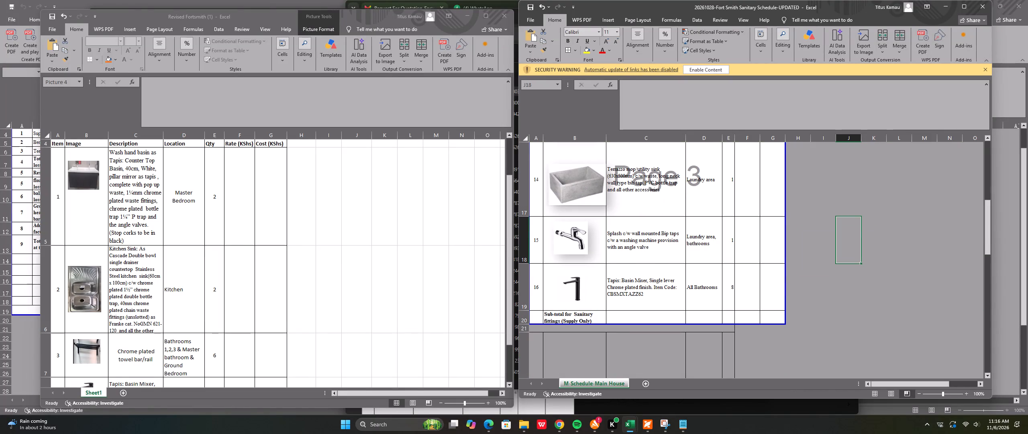
Review the schedule's item numbers, pictures, descriptions, locations and quantities from the wash hand basins to the kitchen sink.
scroll(660, 291, up, 2)
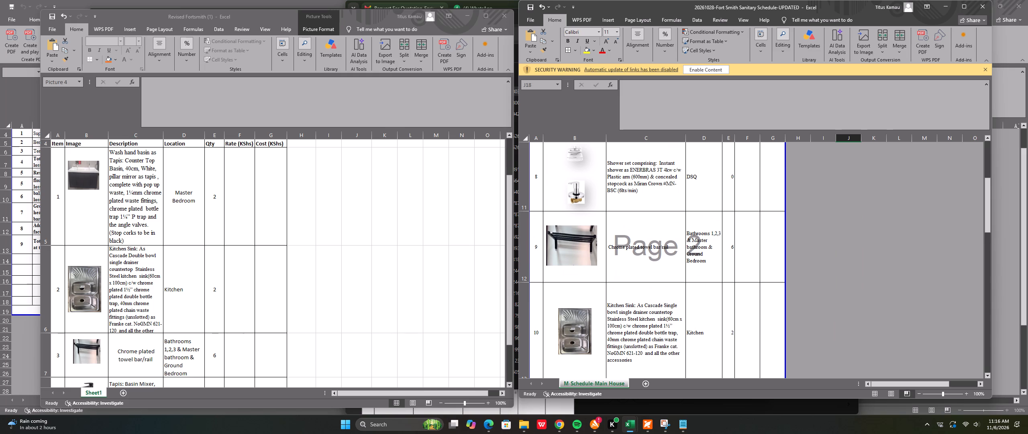
scroll(660, 291, up, 1)
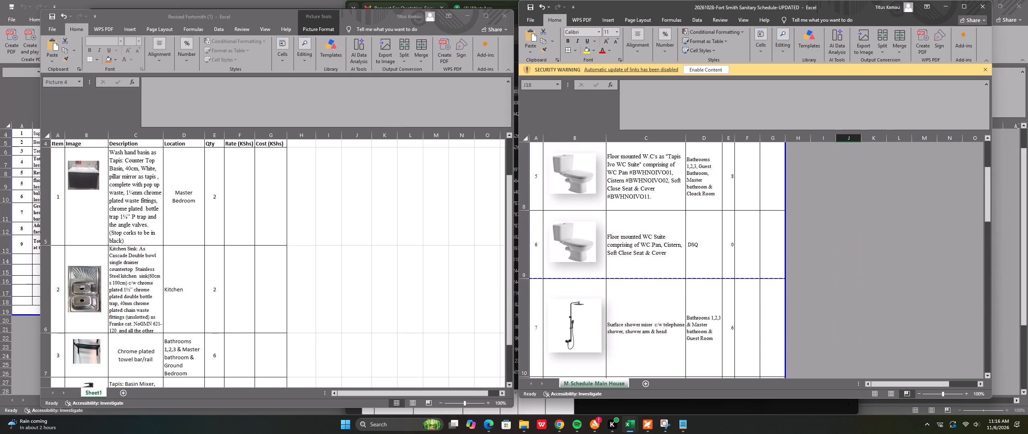
scroll(660, 291, up, 1)
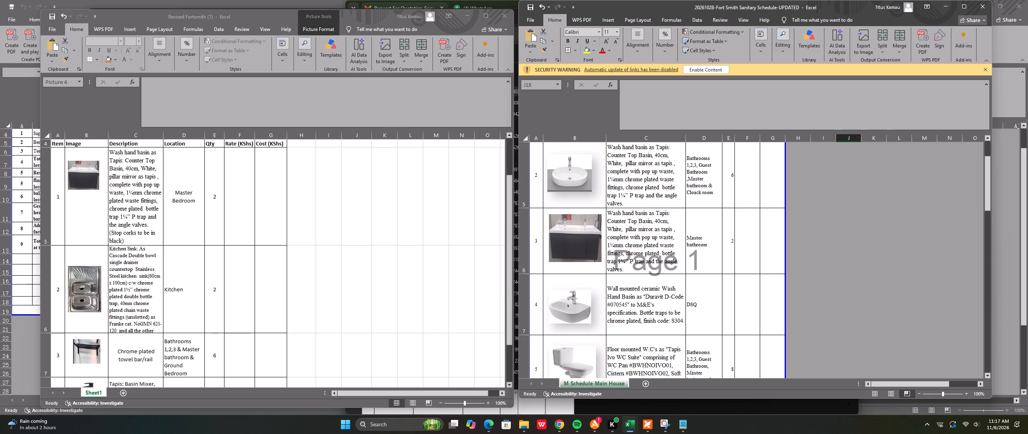
click(744, 271)
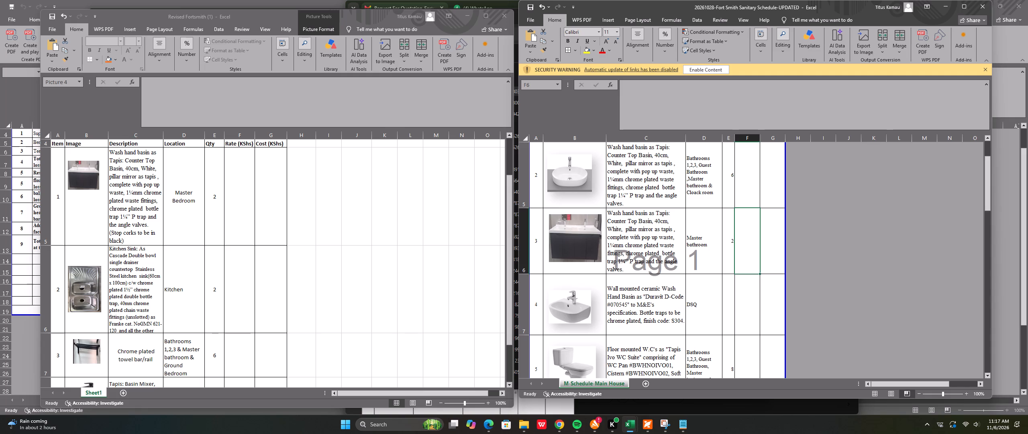
click(682, 237)
scroll(696, 241, down, 1)
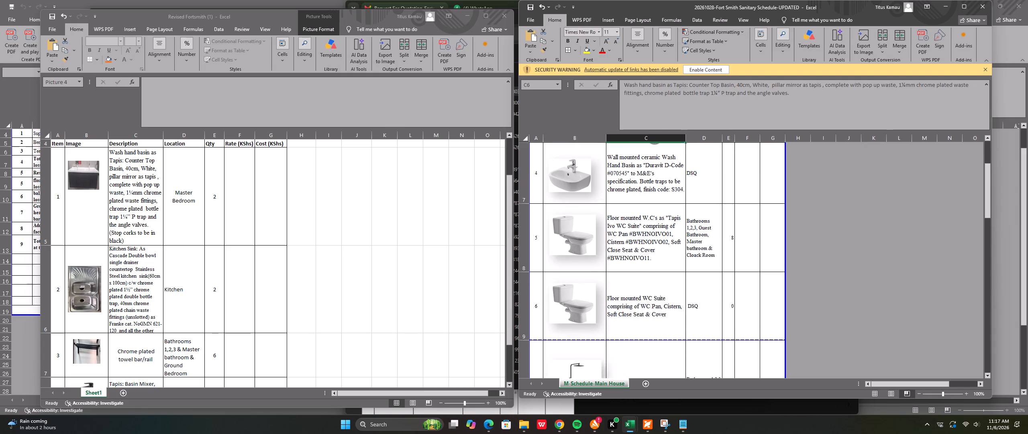
scroll(696, 241, down, 1)
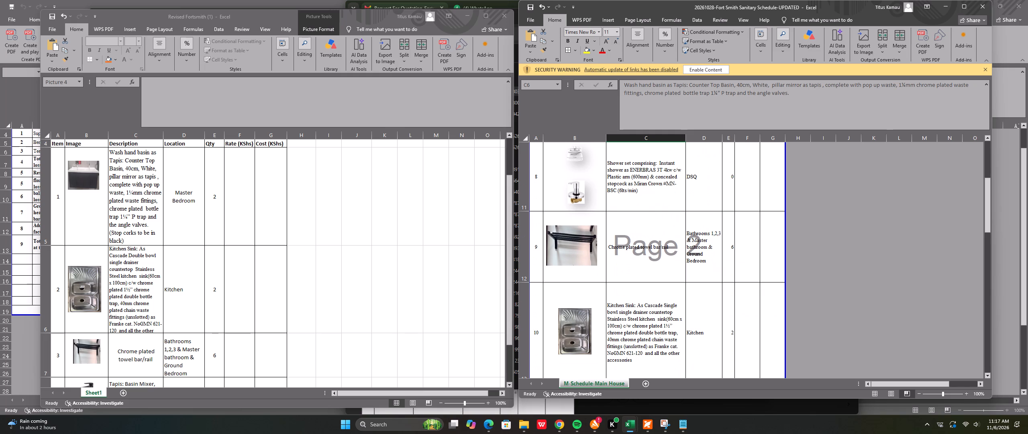
Append "( Black)" to the end of the chrome plated towel bar/rail description in the UPDATED sanitary schedule.
double_click(670, 248)
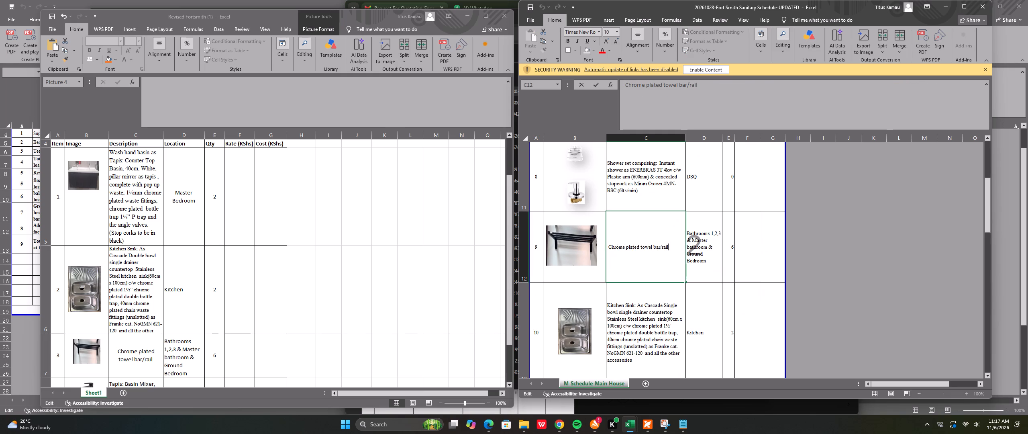
key(9)
key(BackSpace)
key(space)
text(()
key(space)
text(Black)
key(shift+parenright)
click(760, 240)
Append a bracketed black colour note after the item code in the Tapis single lever basin mixer description.
scroll(740, 215, down, 2)
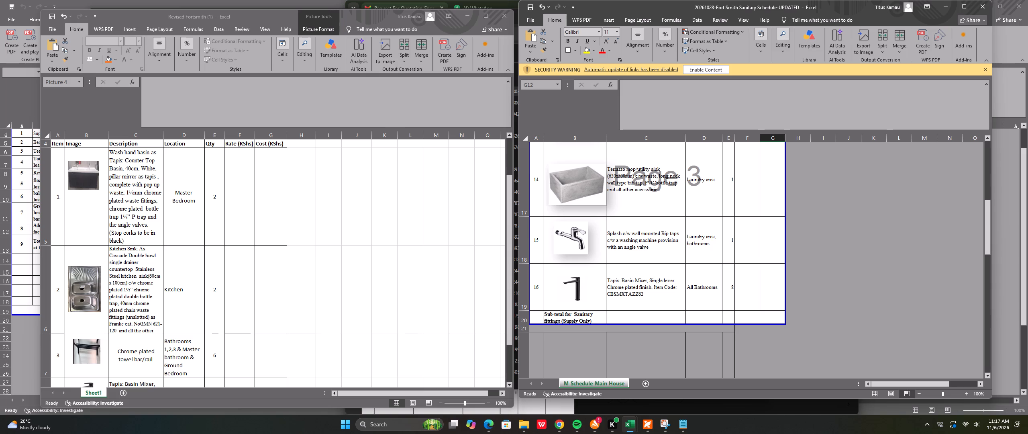
double_click(646, 296)
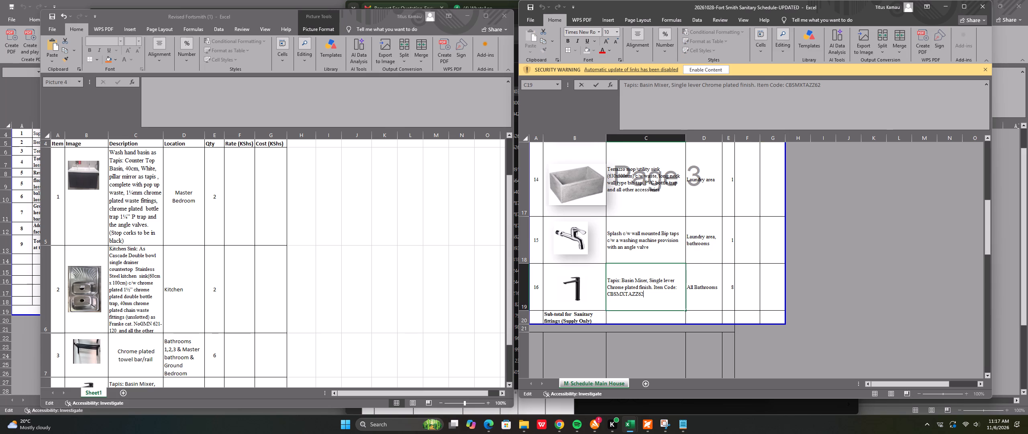
key(space)
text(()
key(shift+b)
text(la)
Finish the "(Black)" note after the item code in the Tapis single lever basin mixer description.
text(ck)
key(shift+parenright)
click(897, 263)
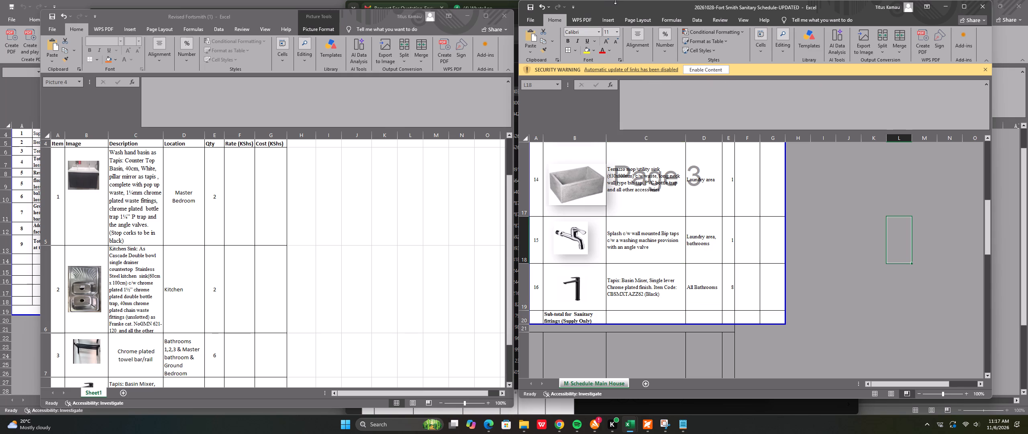
Save the UPDATED Fort Smith sanitary schedule workbook.
scroll(701, 233, up, 5)
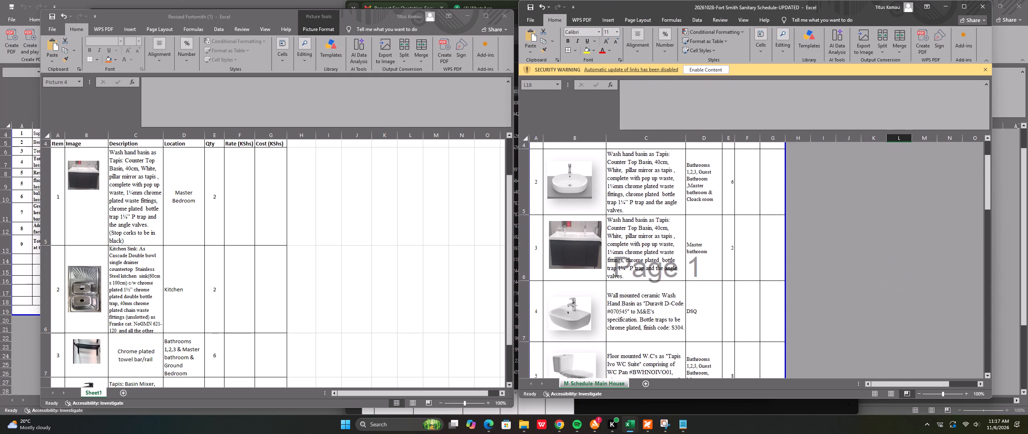
scroll(701, 232, up, 5)
click(869, 229)
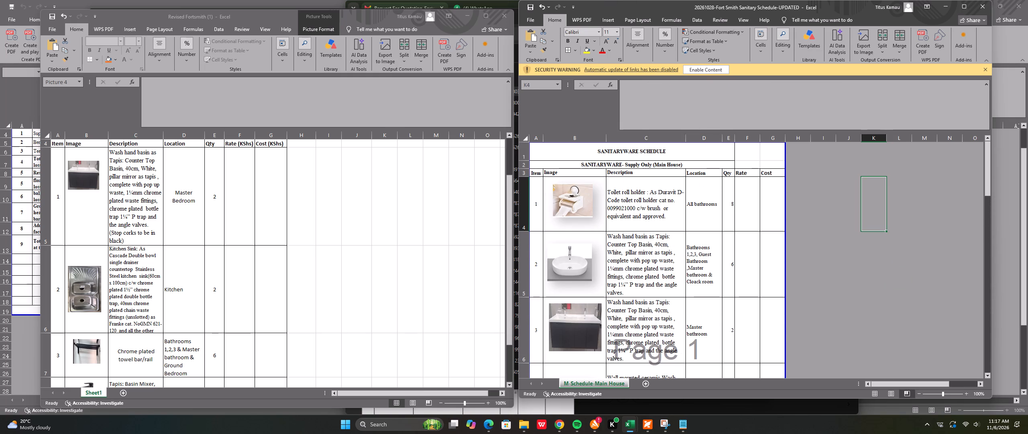
click(898, 262)
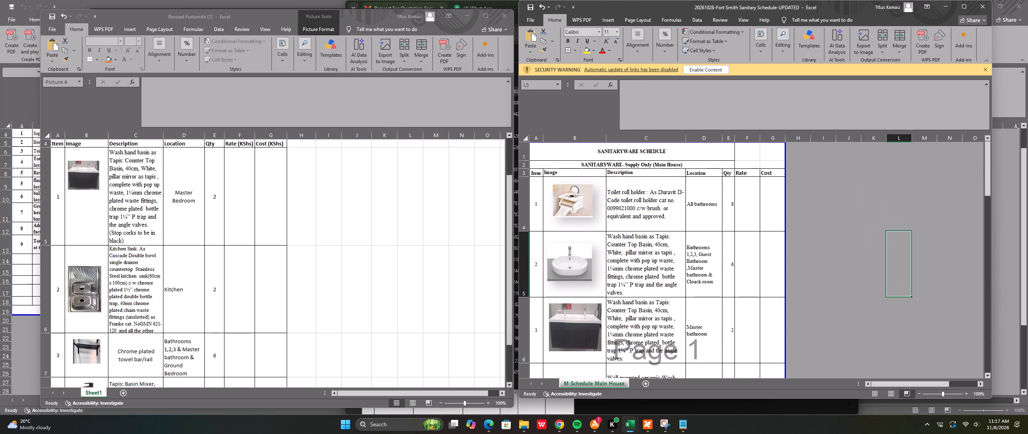
key(ctrl+s)
click(862, 221)
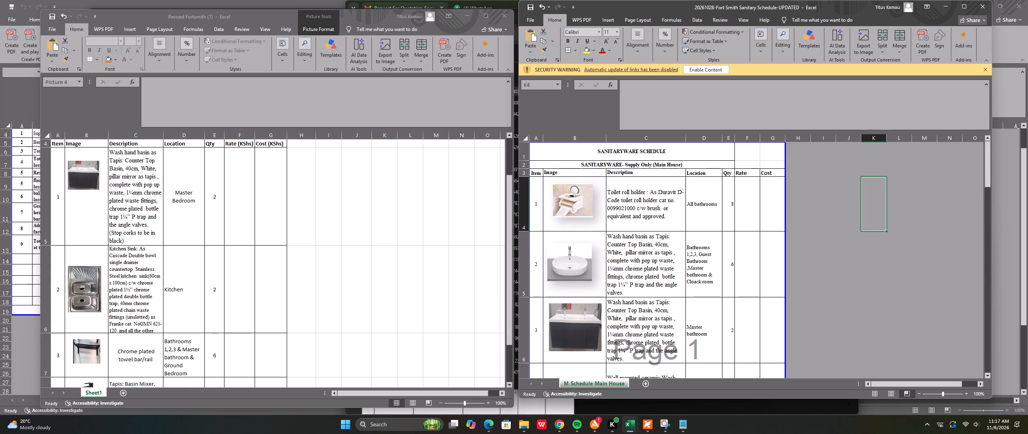
Switch to Chrome, where the Revised Fortsmith.xlsx email attachment is previewed.
scroll(642, 216, down, 4)
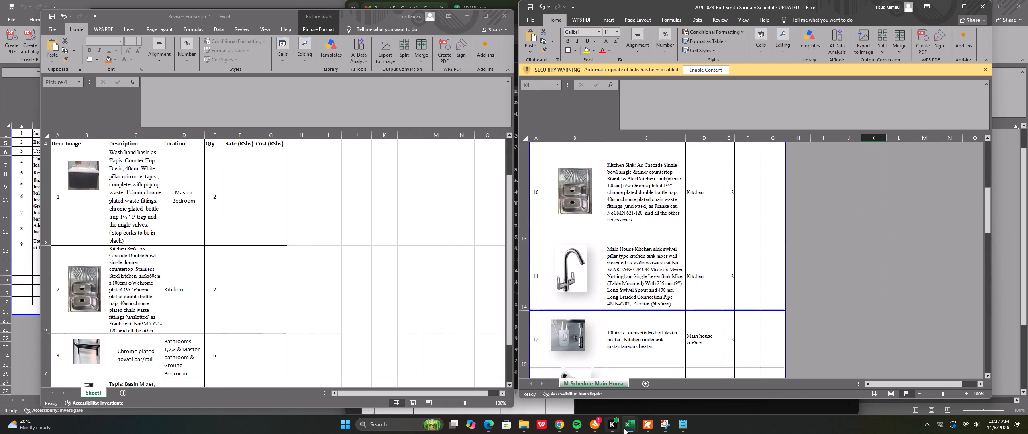
click(561, 423)
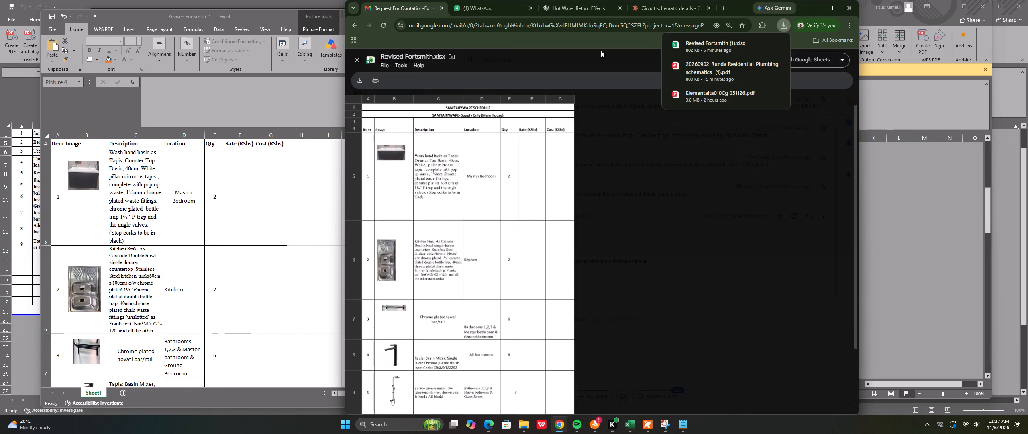
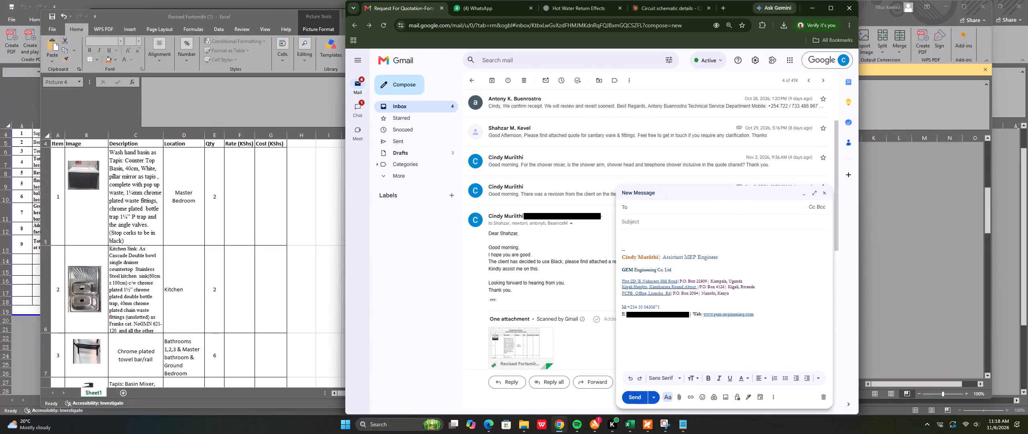
Fill in the recipient of the new email message.
click(642, 231)
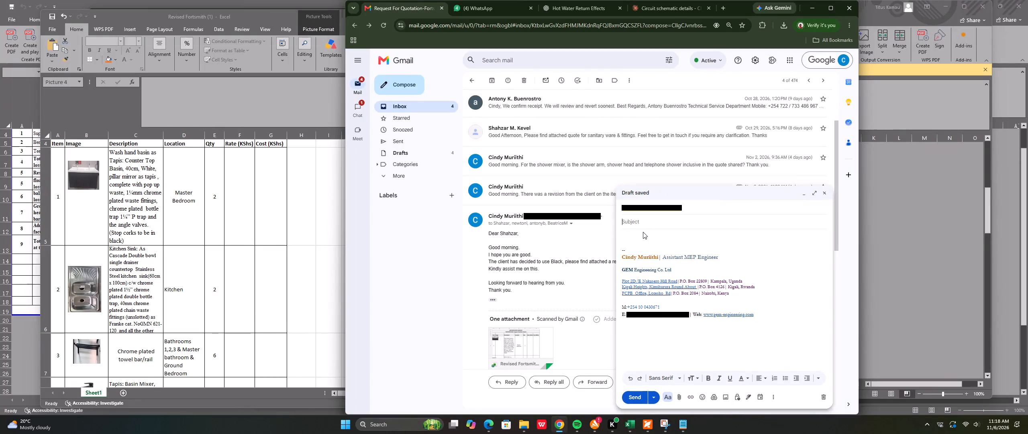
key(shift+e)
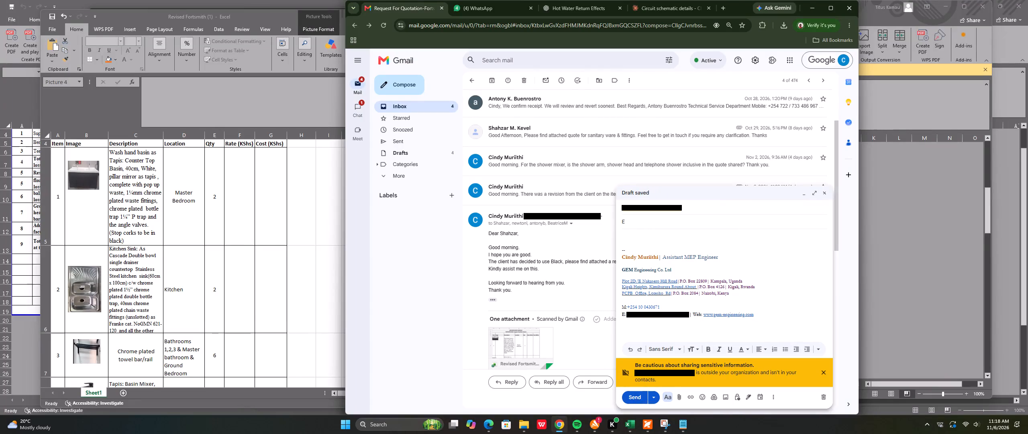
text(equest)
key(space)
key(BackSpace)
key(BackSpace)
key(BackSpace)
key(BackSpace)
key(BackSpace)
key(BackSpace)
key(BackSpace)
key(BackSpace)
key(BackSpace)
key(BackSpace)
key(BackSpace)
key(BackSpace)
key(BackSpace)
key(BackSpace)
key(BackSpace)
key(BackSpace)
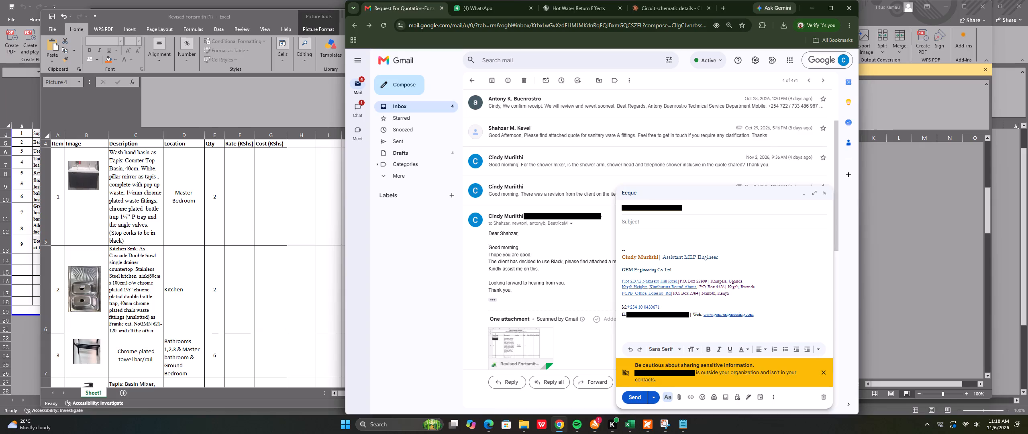
Enter "Request For Quotation" as the subject of the new email message.
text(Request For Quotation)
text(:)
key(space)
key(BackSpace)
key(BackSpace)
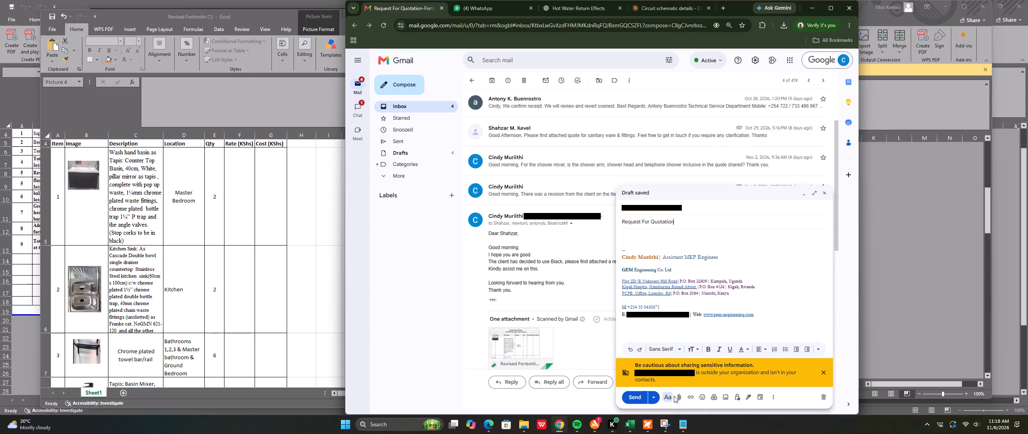
Switch to the Fort Smith Sanitary Schedule-UPDATED workbook in Excel.
click(914, 223)
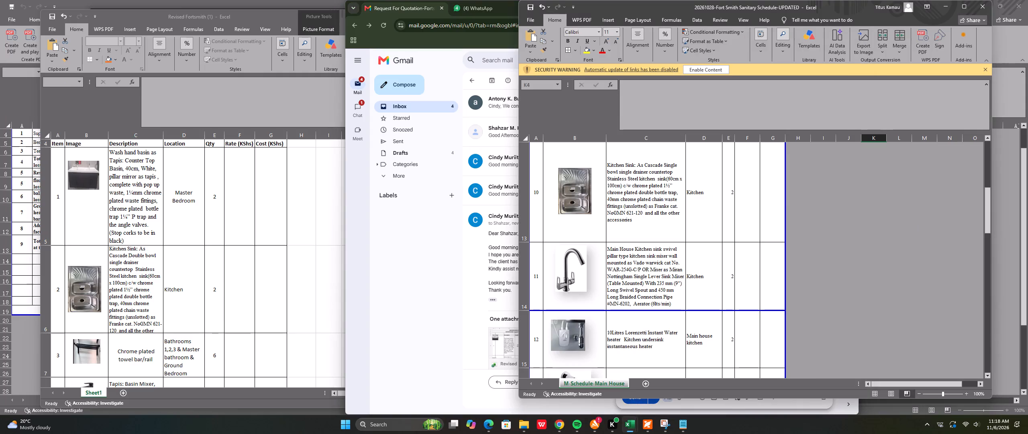
Save the UPDATED Fort Smith sanitary schedule workbook.
click(846, 210)
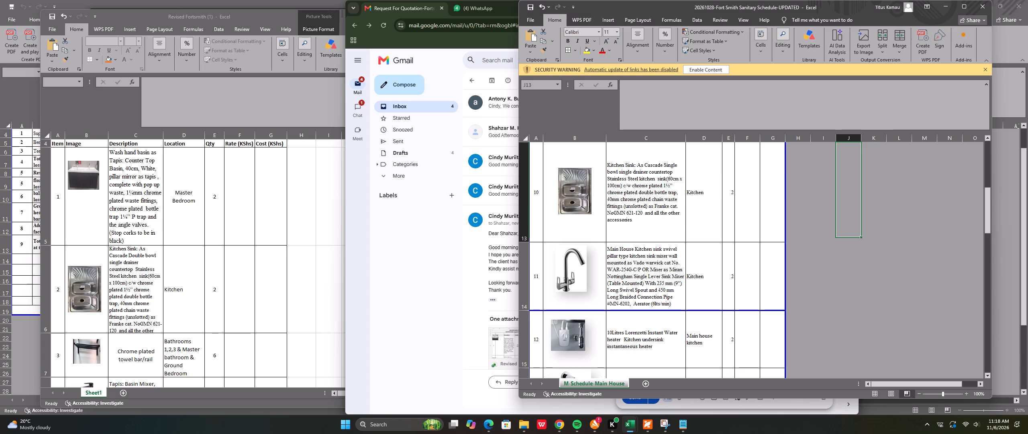
key(ctrl+s)
Review the saved sanitary schedule from its title and first items down to the sub-total row.
scroll(686, 280, up, 1)
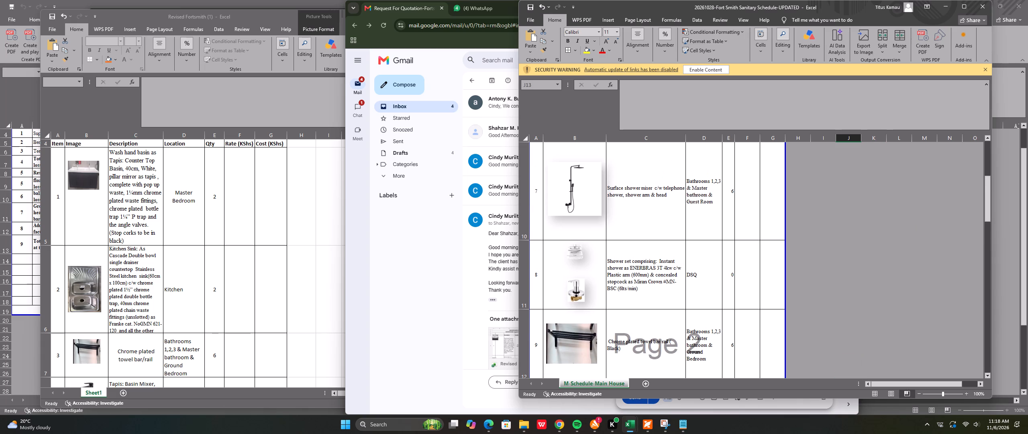
scroll(686, 280, up, 3)
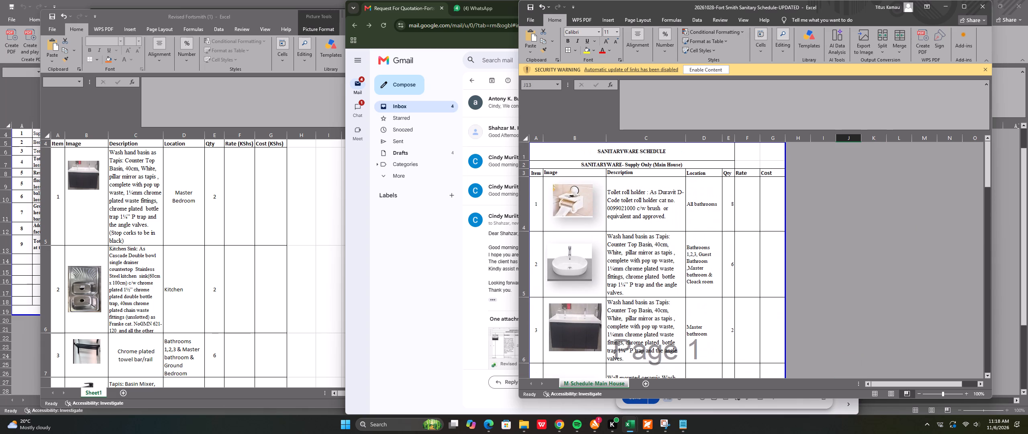
scroll(686, 280, down, 6)
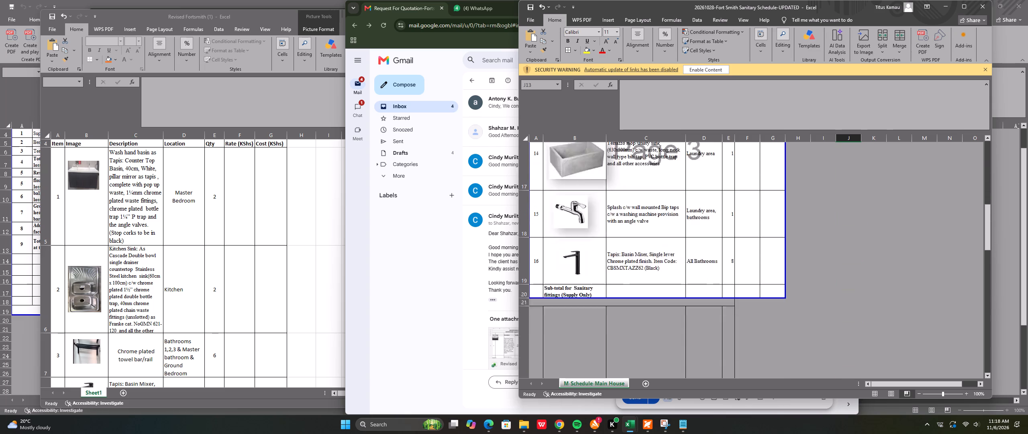
Save the UPDATED Fort Smith sanitary schedule workbook again after checking its last items.
scroll(686, 280, down, 1)
scroll(686, 280, up, 1)
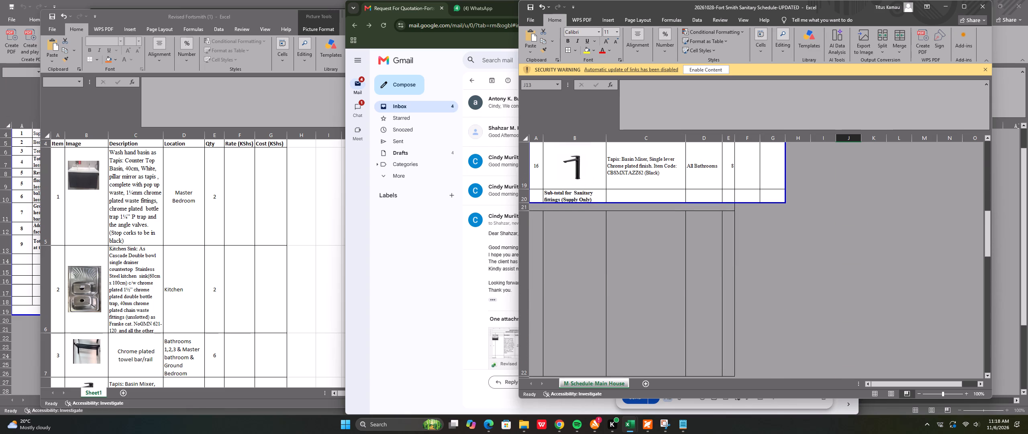
scroll(688, 278, up, 1)
click(856, 245)
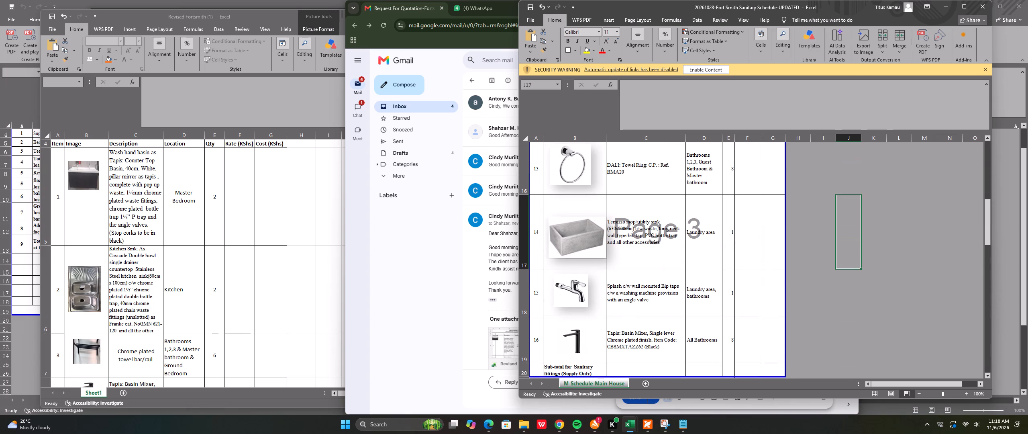
key(ctrl+s)
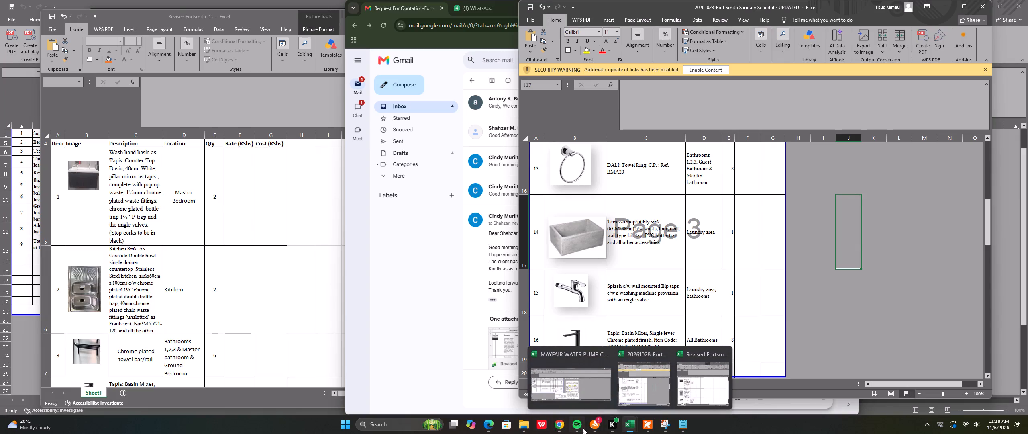
Switch to the Gmail quotation draft and attach the 20261028-Fort Smith Sanitary Schedule-UPDATED workbook from Downloads.
click(561, 427)
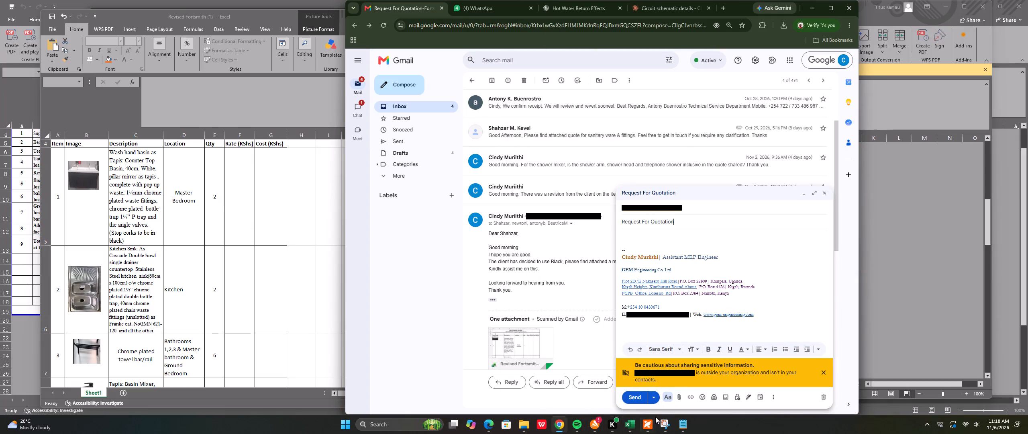
click(679, 398)
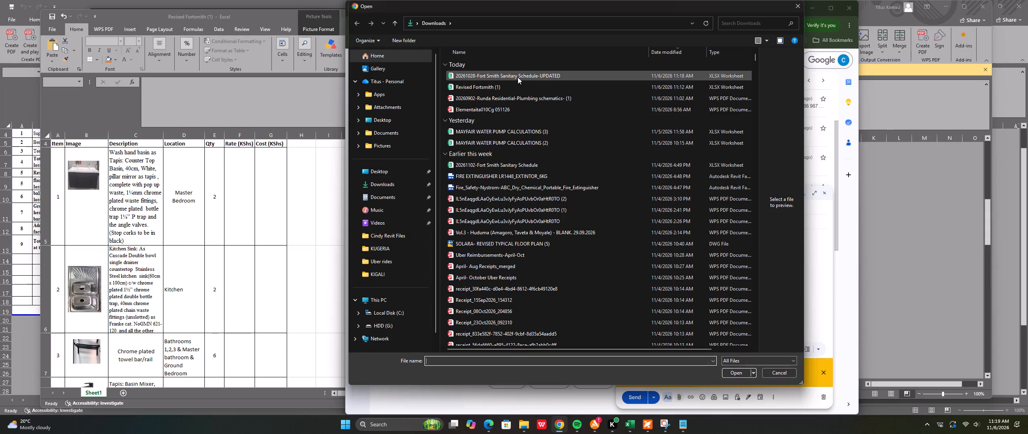
click(520, 76)
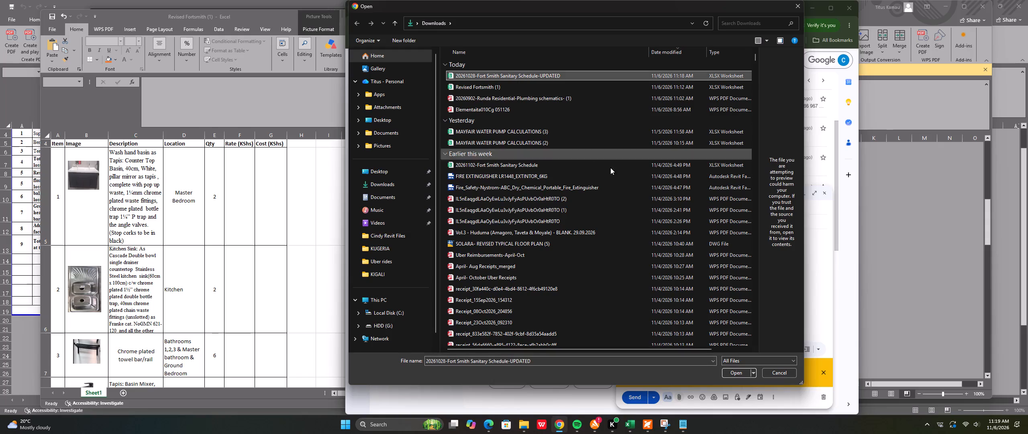
click(743, 373)
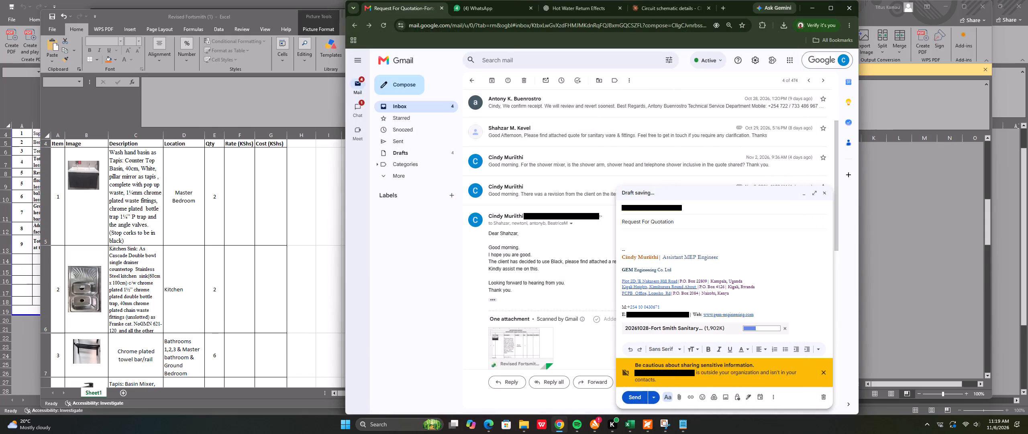
Start the email body with the greeting "Good morning." on its own line.
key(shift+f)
key(shift+BackSpace)
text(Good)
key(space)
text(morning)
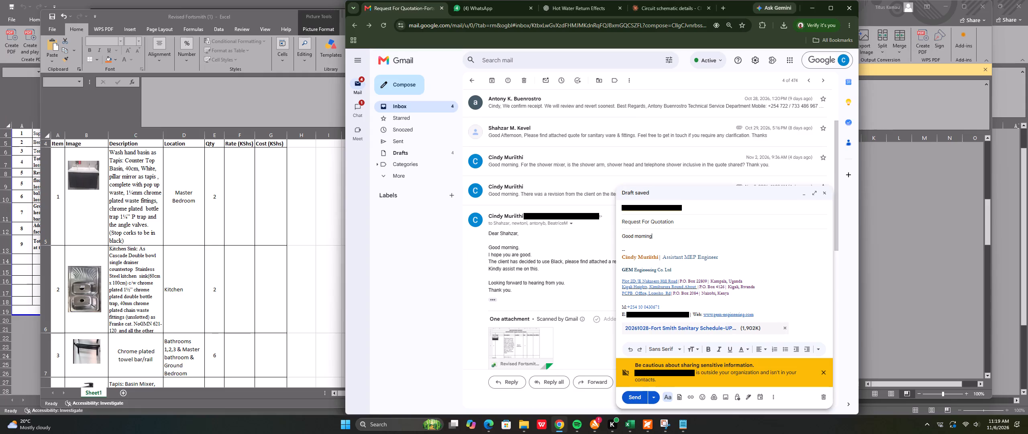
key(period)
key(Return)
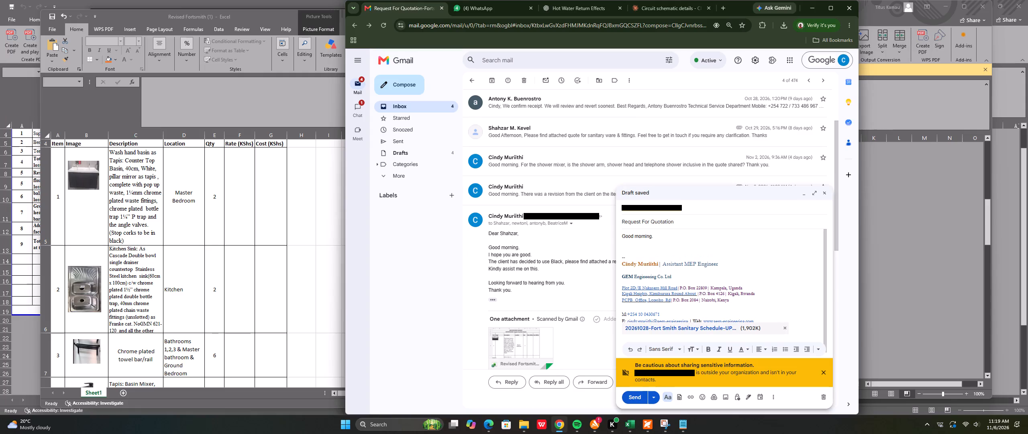
Write a sentence below the greeting saying you would like to request for quotation for the attached sanitary items.
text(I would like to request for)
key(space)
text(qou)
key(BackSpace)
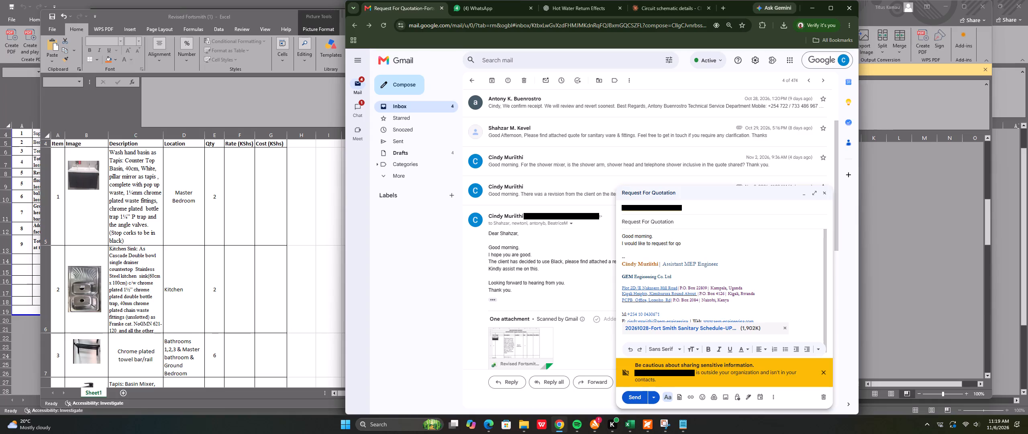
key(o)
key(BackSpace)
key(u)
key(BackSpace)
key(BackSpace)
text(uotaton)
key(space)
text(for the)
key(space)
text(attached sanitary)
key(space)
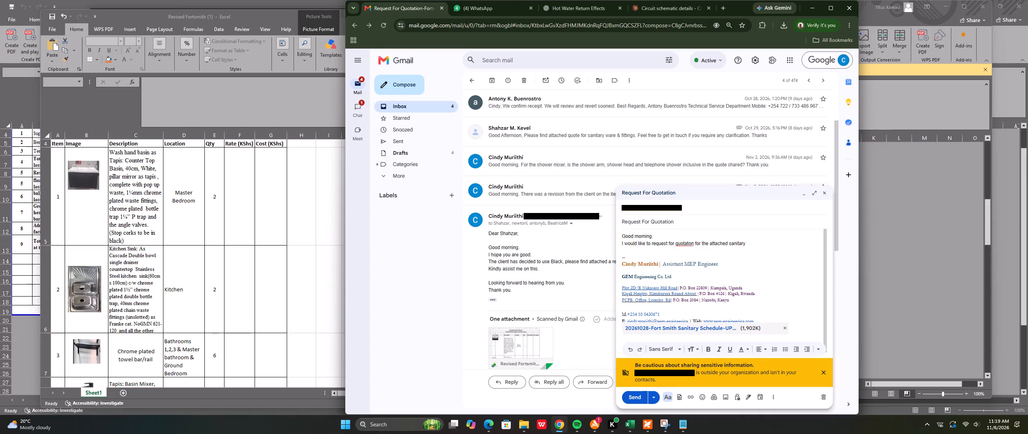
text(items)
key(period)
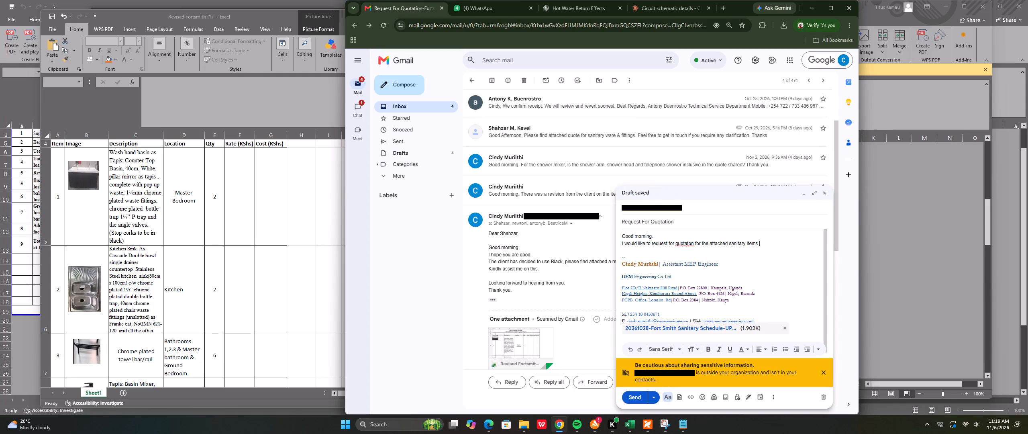
Correct the spelling of "quotation" and change "request for" to "request a" using the suggested corrections.
click(691, 244)
click(698, 256)
click(672, 244)
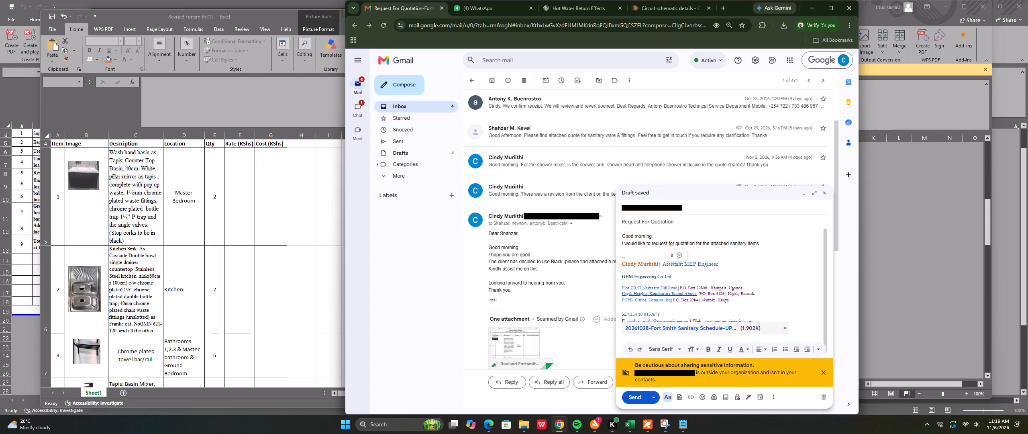
click(671, 259)
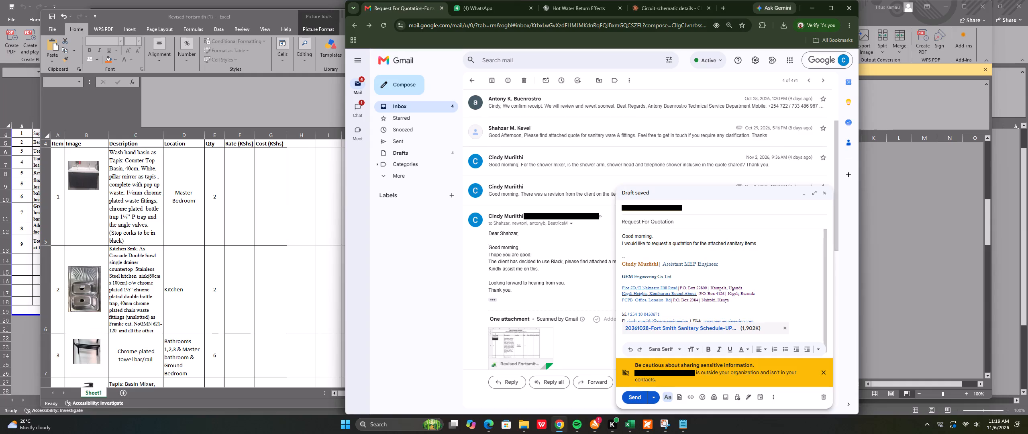
click(636, 251)
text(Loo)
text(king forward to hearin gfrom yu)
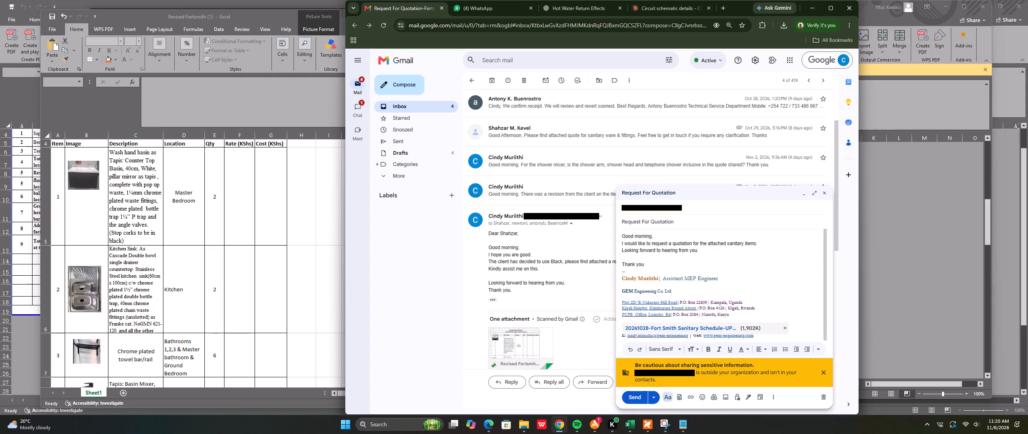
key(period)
Check the finished message and send the Request For Quotation email.
scroll(720, 293, up, 2)
scroll(719, 285, down, 3)
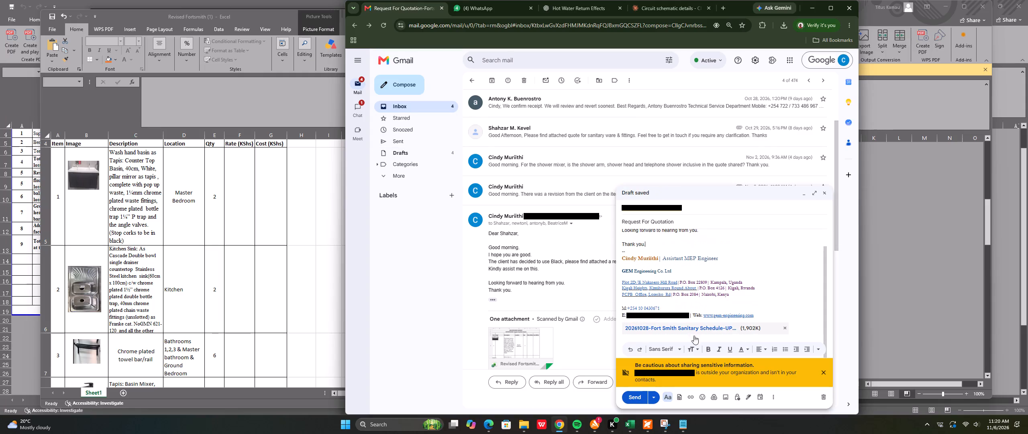
click(633, 396)
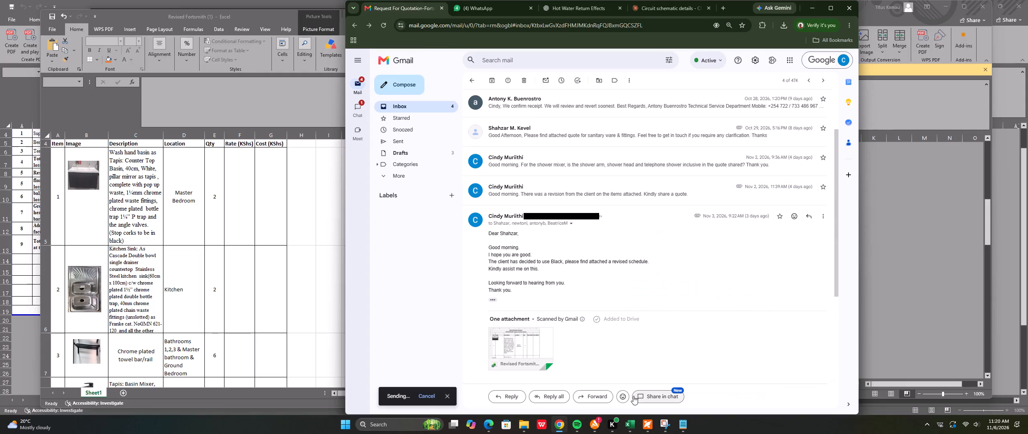
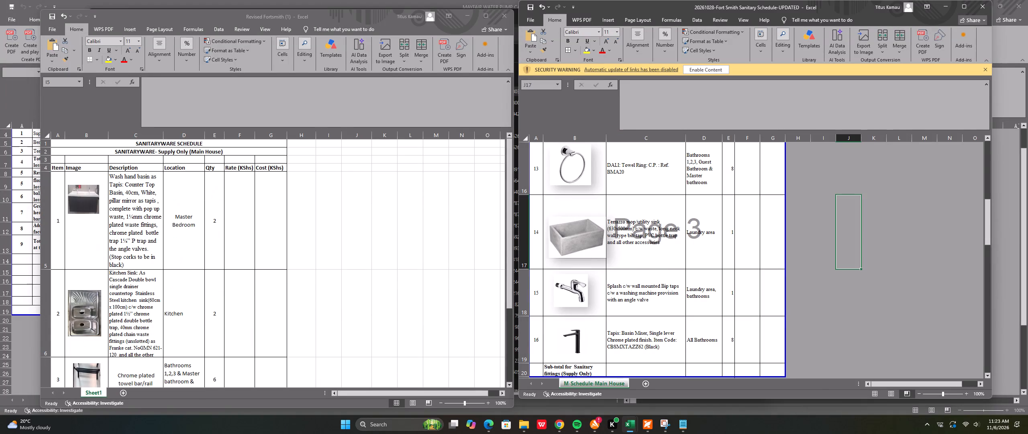
Compare the item rows of the UPDATED sanitary schedule with the entries in the Revised Fortsmith workbook.
scroll(648, 223, up, 3)
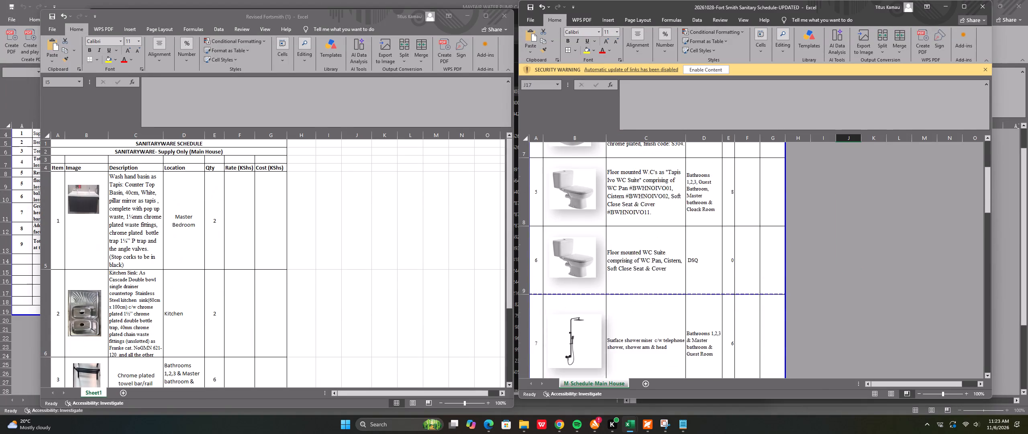
scroll(648, 223, down, 1)
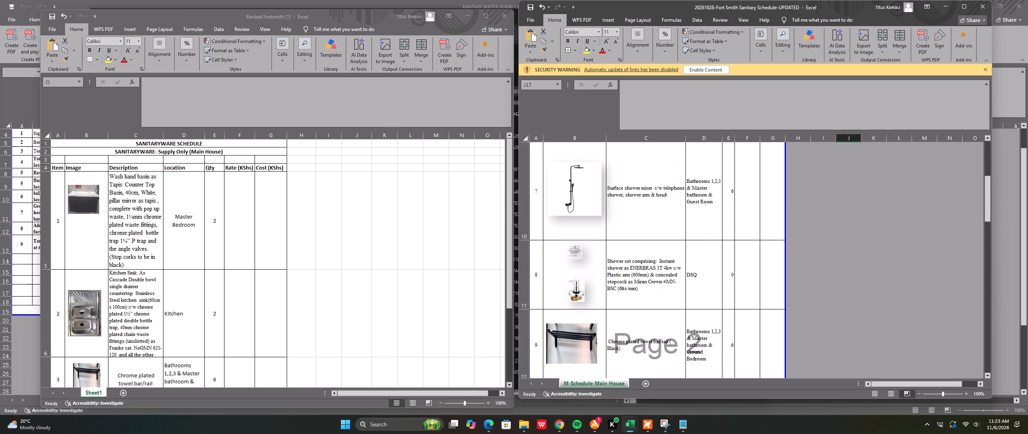
scroll(648, 223, up, 2)
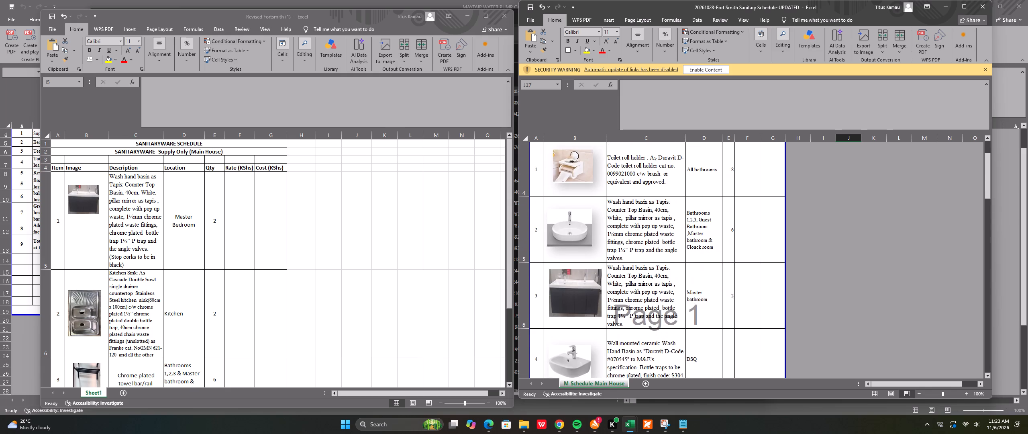
scroll(648, 223, up, 1)
click(412, 244)
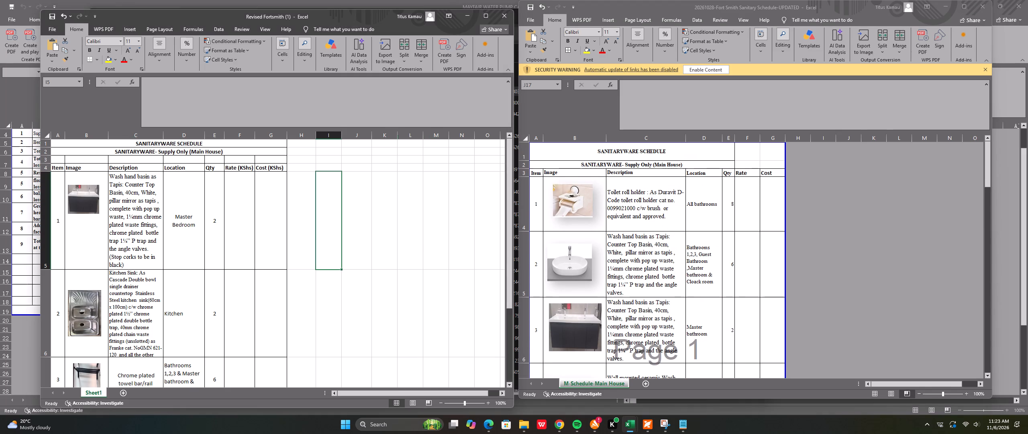
scroll(337, 227, up, 1)
scroll(337, 227, down, 3)
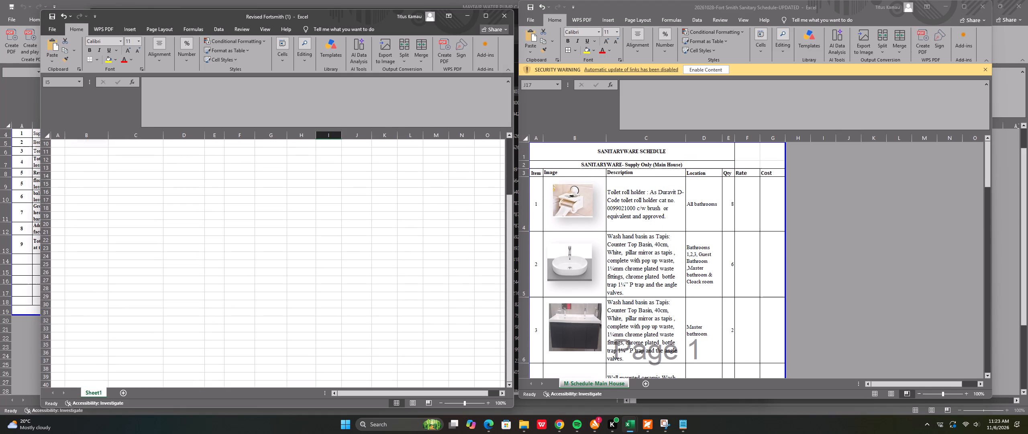
scroll(337, 227, up, 1)
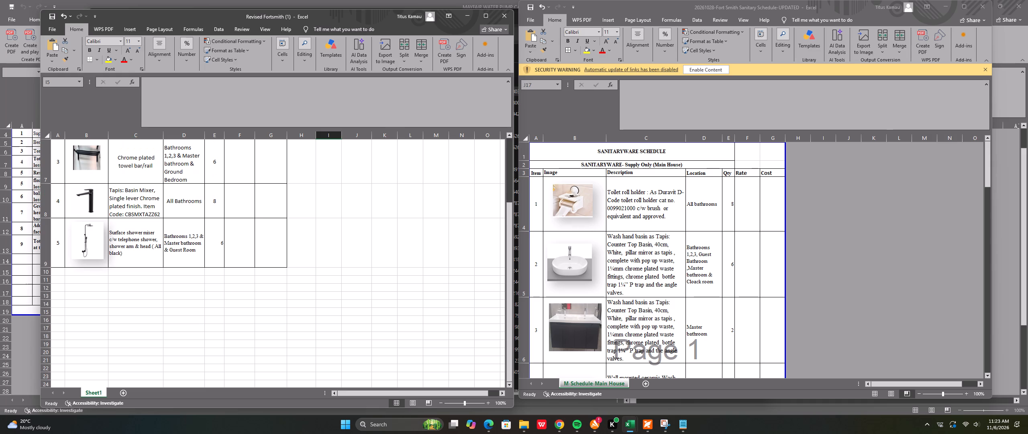
Close the Revised Fortsmith workbook.
click(506, 14)
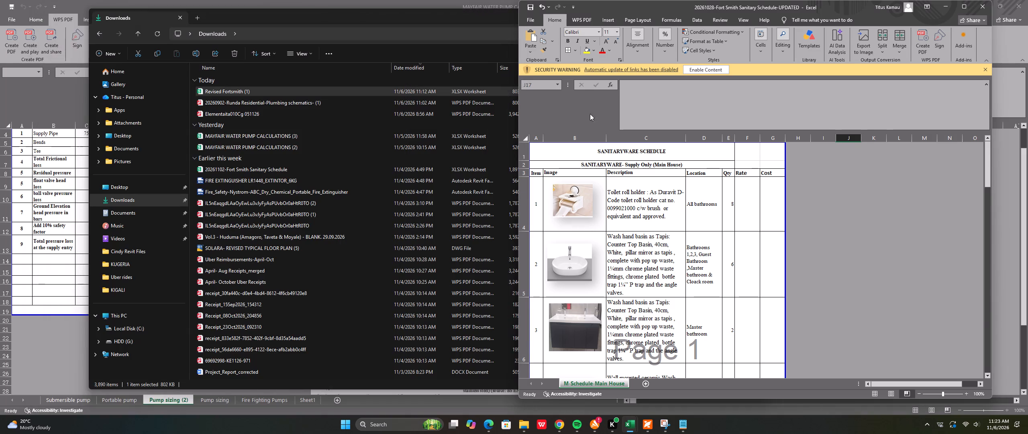
Save the UPDATED Fort Smith sanitary schedule workbook again and close it.
click(830, 203)
key(ctrl+s)
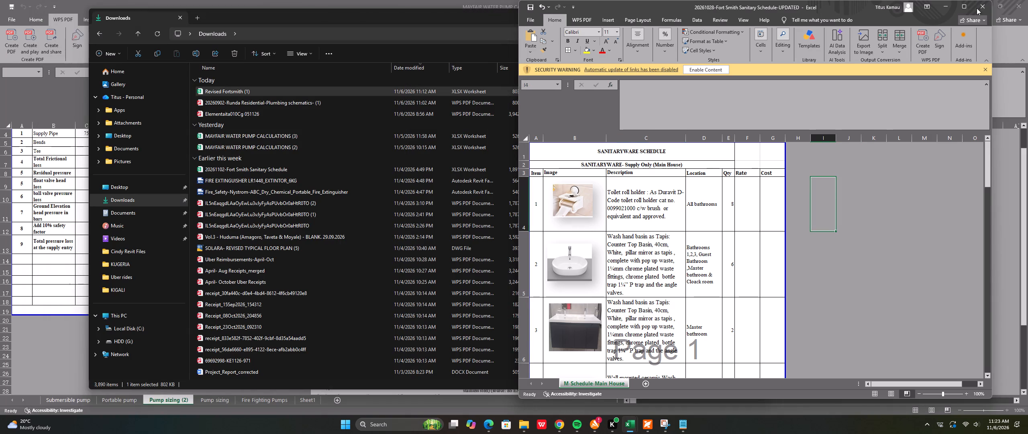
click(991, 2)
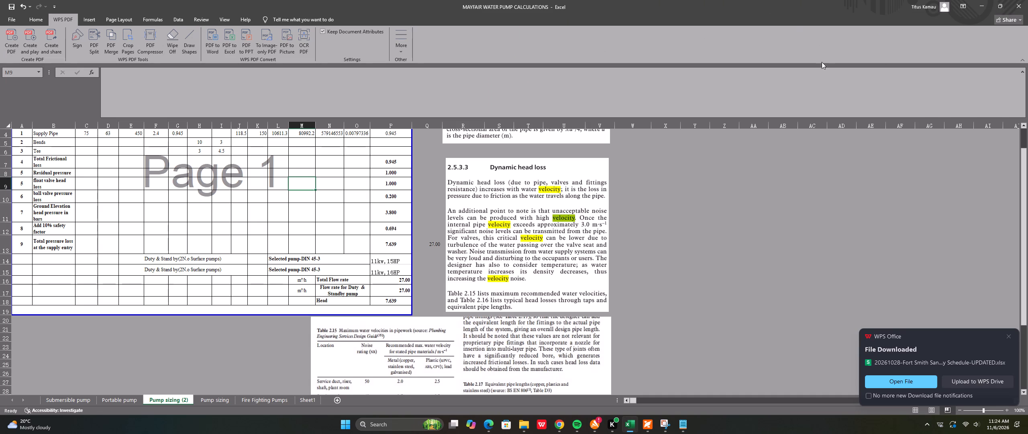
Switch to the File Explorer window showing the Downloads folder.
click(524, 426)
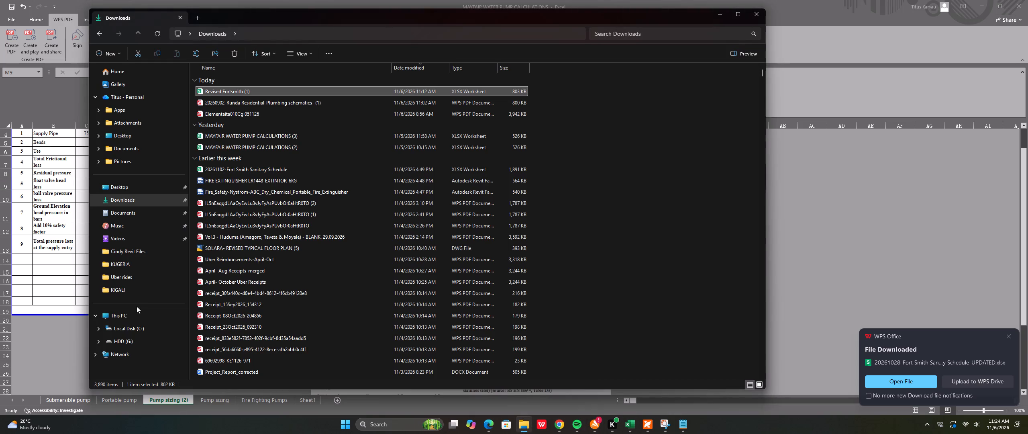